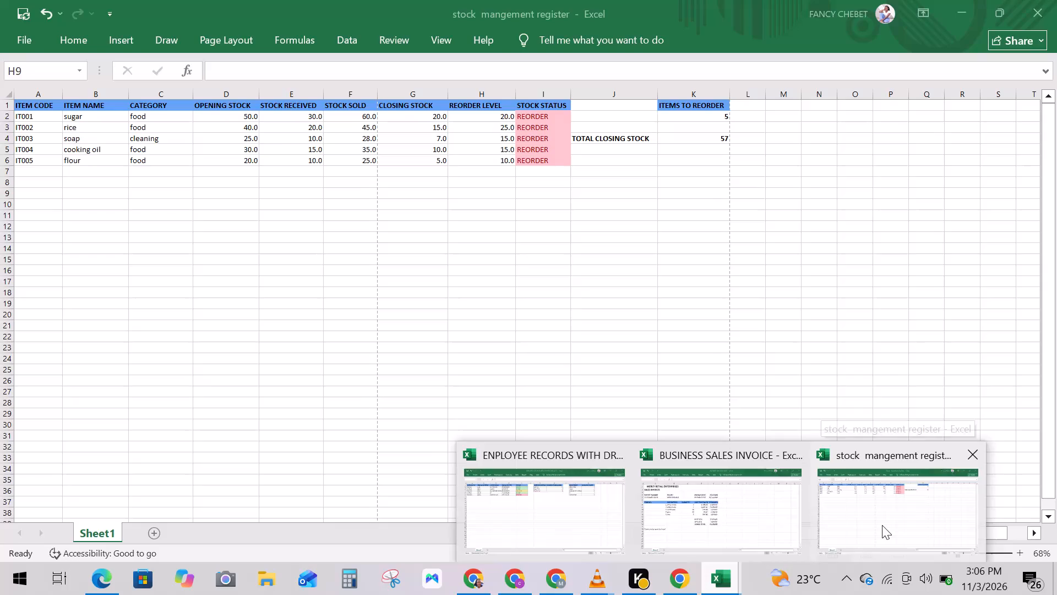
Switch to the stock management register workbook in Excel and create a new blank workbook from there.
{"action": "left_click", "coordinate": [882, 525]}
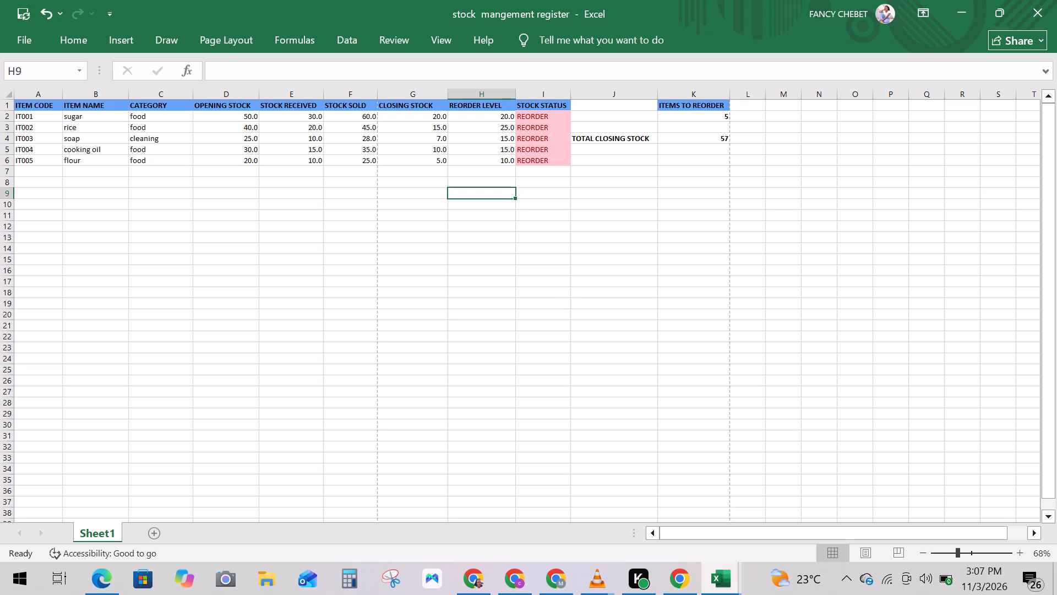
{"action": "left_click", "coordinate": [37, 45]}
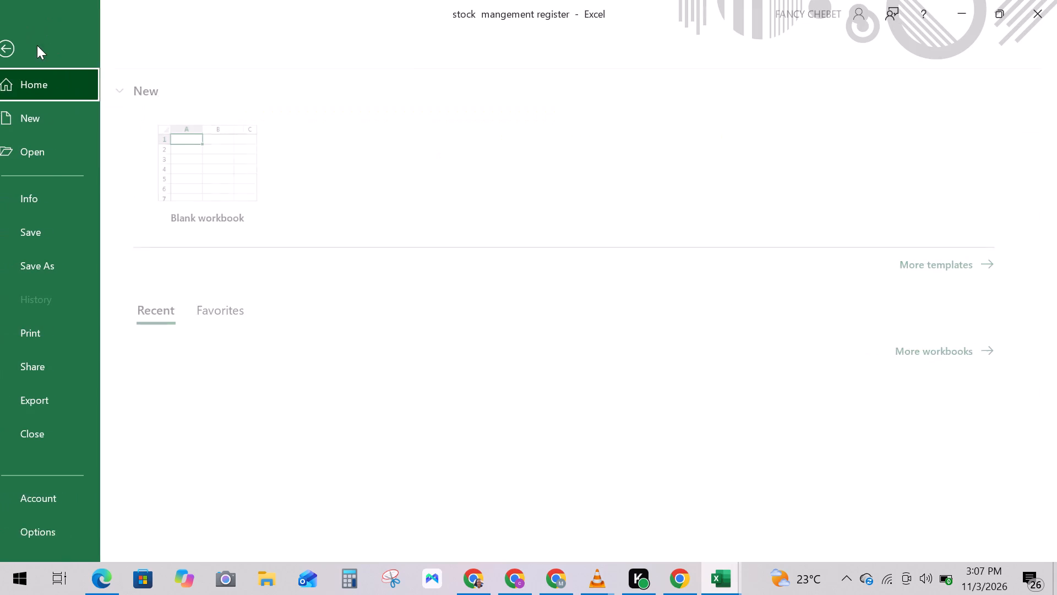
{"action": "left_click", "coordinate": [199, 186]}
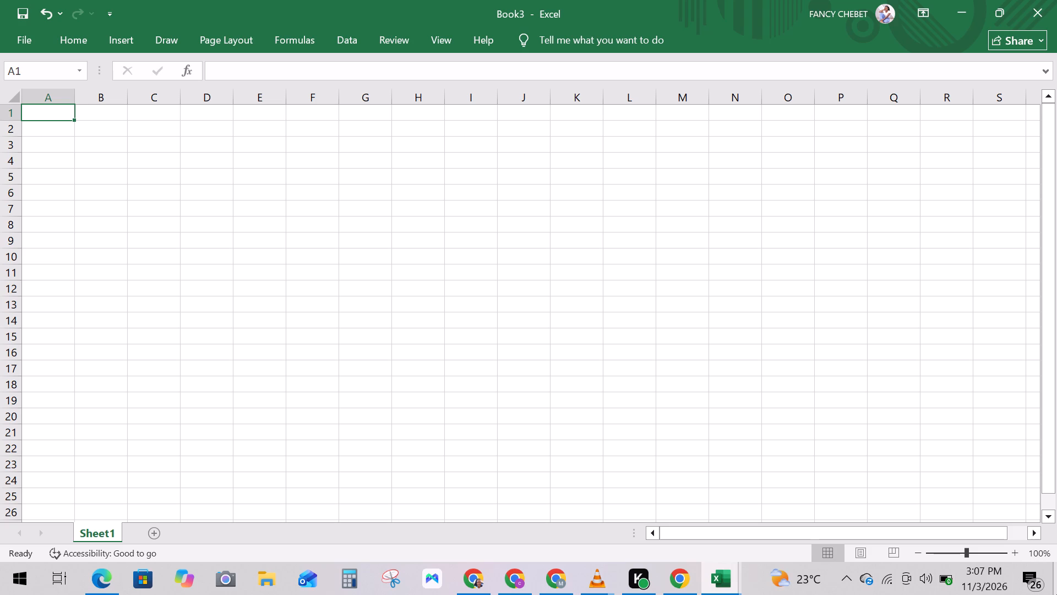
Enter the header EXPENSE CATEGORY in cell A1.
{"action": "key", "text": "space"}
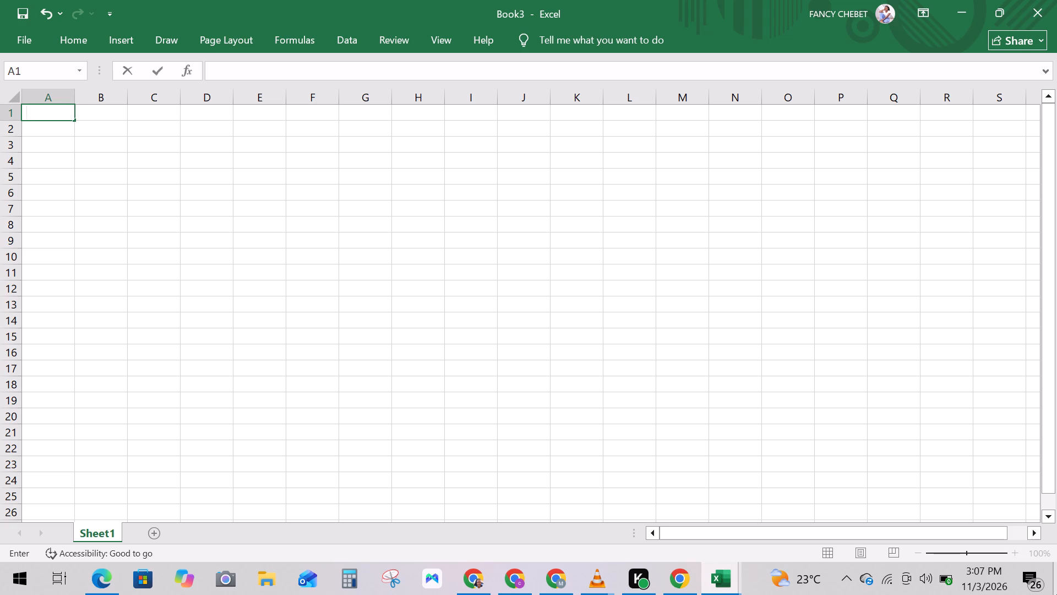
{"action": "type", "text": "EXPENSES"}
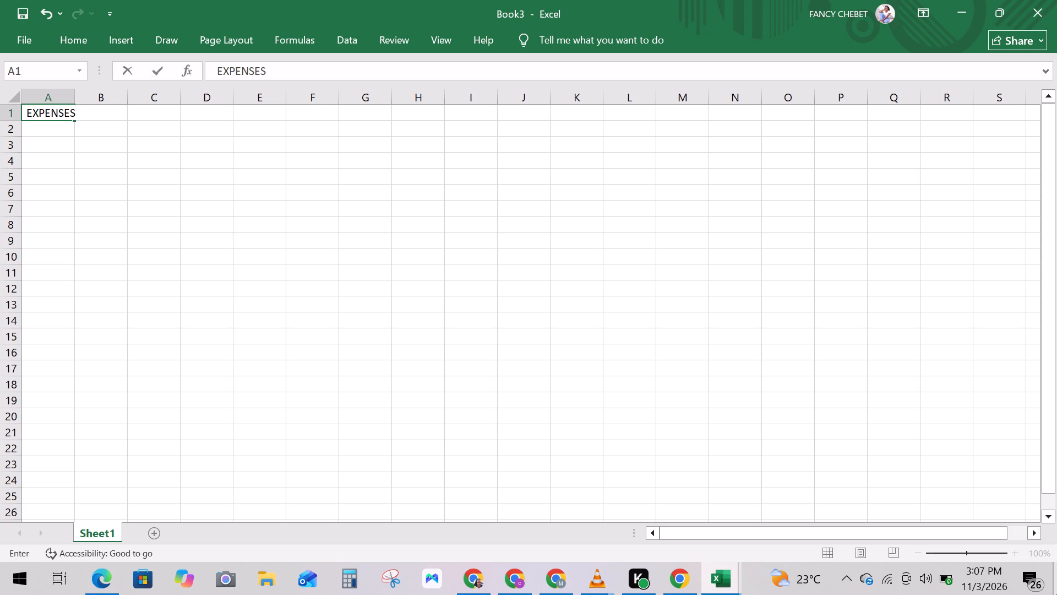
{"action": "key", "text": "BackSpace"}
{"action": "key", "text": "space"}
{"action": "type", "text": "CATEG"}
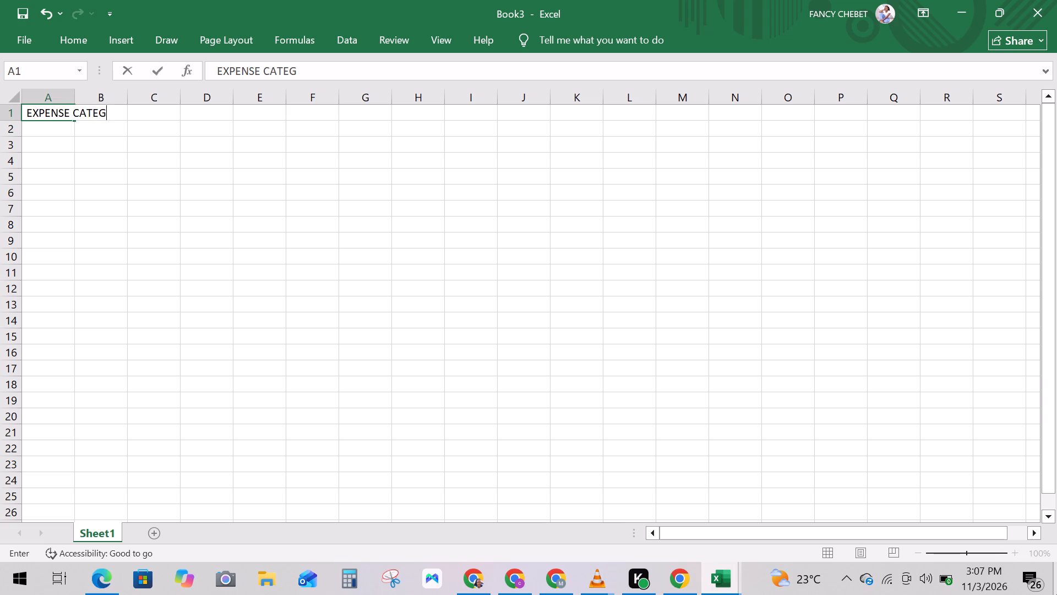
{"action": "type", "text": "ORY"}
{"action": "key", "text": "Right"}
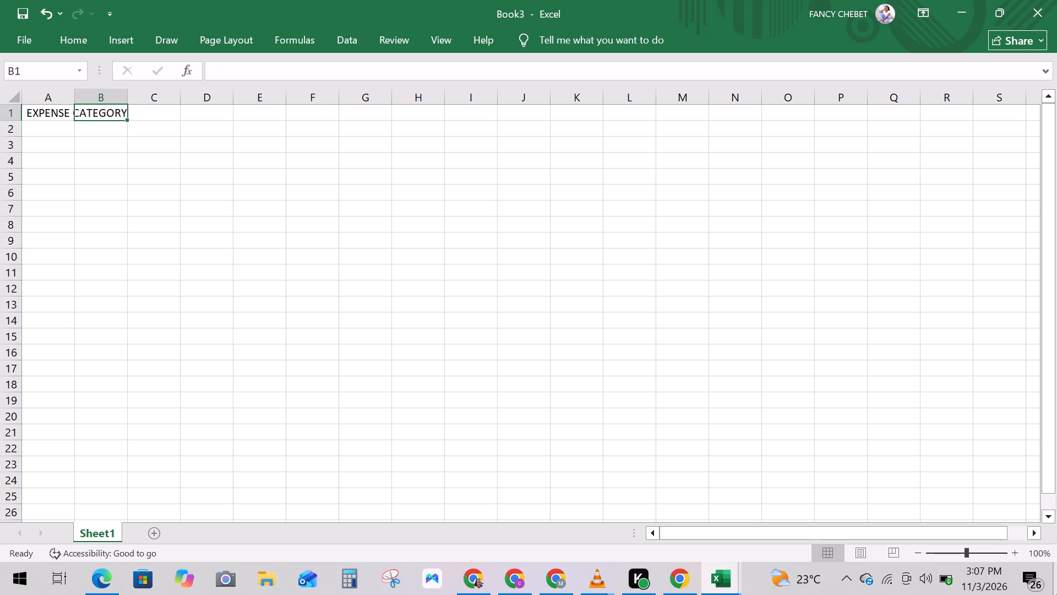
Enter the header BUDGETED AMOUNT(KES) in cell B1.
{"action": "type", "text": "BUDGETED"}
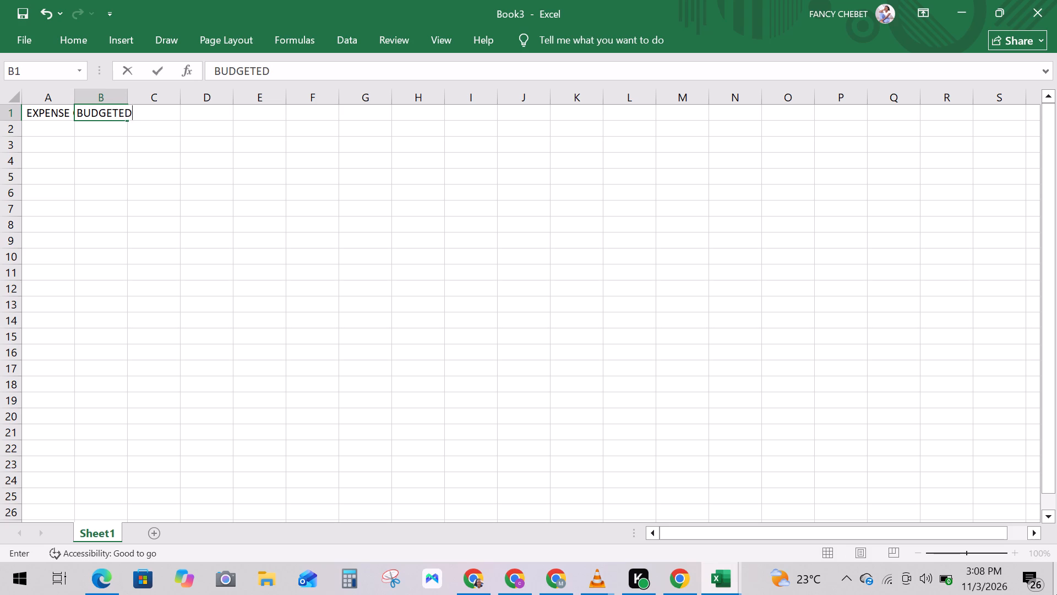
{"action": "key", "text": "space"}
{"action": "type", "text": "AMOUNT"}
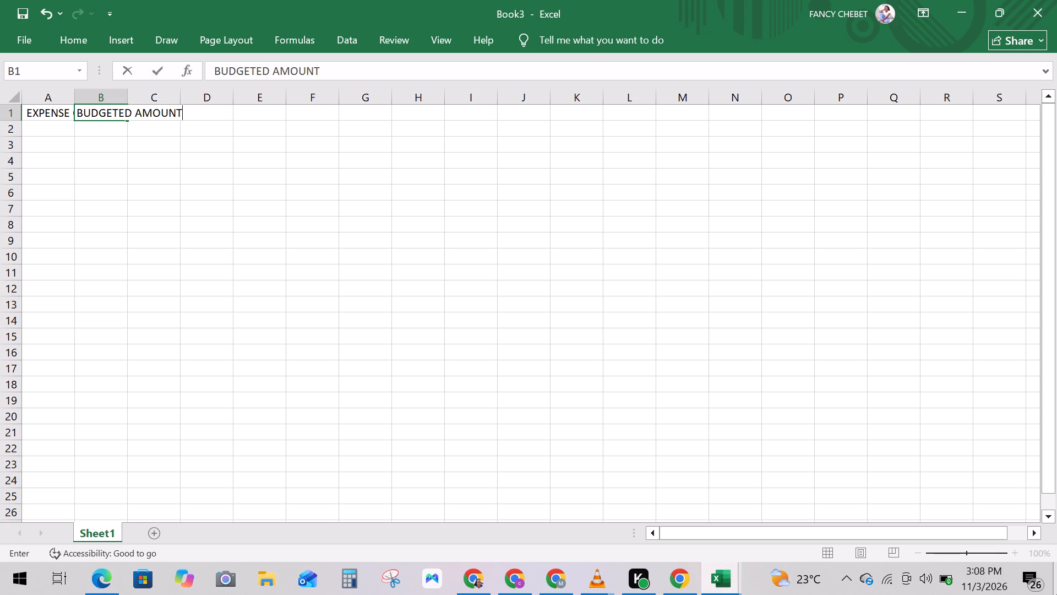
{"action": "key", "text": "shift+parenleft"}
{"action": "type", "text": "KES"}
{"action": "key", "text": "shift+parenright"}
{"action": "key", "text": "Right"}
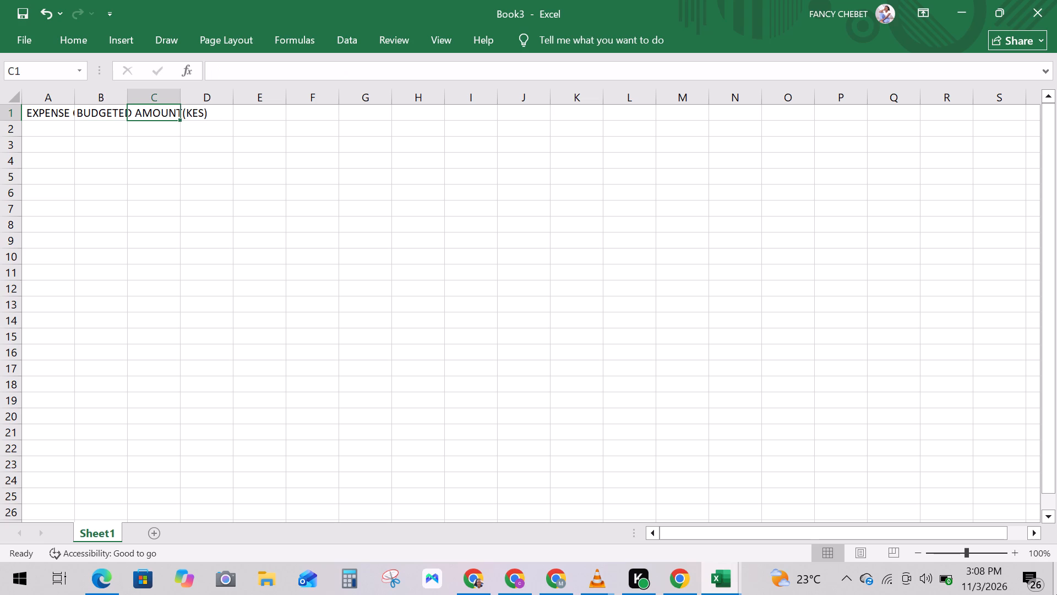
Enter the header ACTUAL AMOUNT(KES) in cell C1.
{"action": "type", "text": "ACTY"}
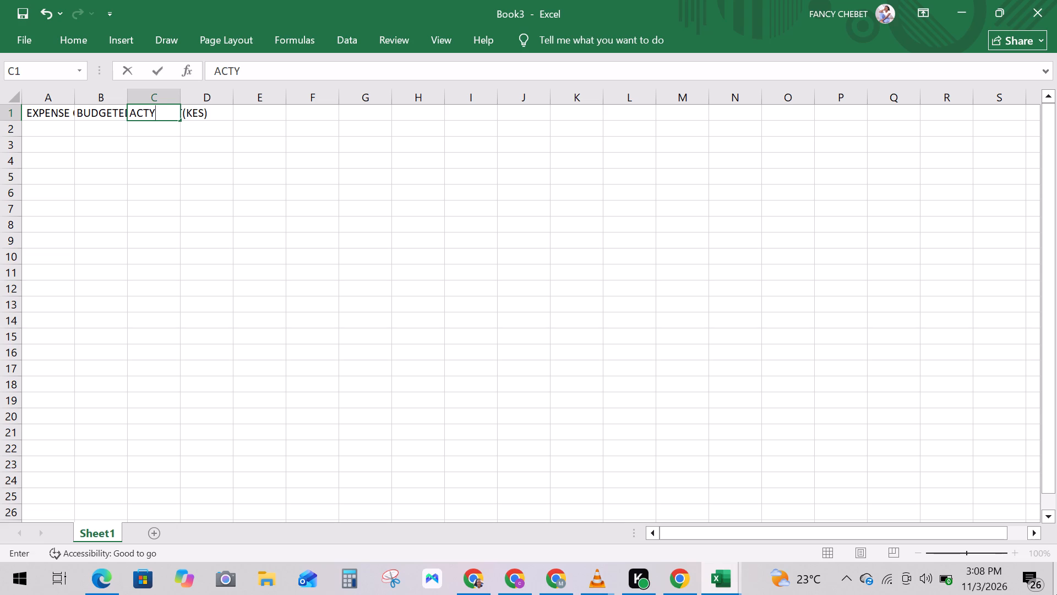
{"action": "key", "text": "BackSpace"}
{"action": "type", "text": "UAL"}
{"action": "key", "text": "space"}
{"action": "type", "text": "AMOUNT"}
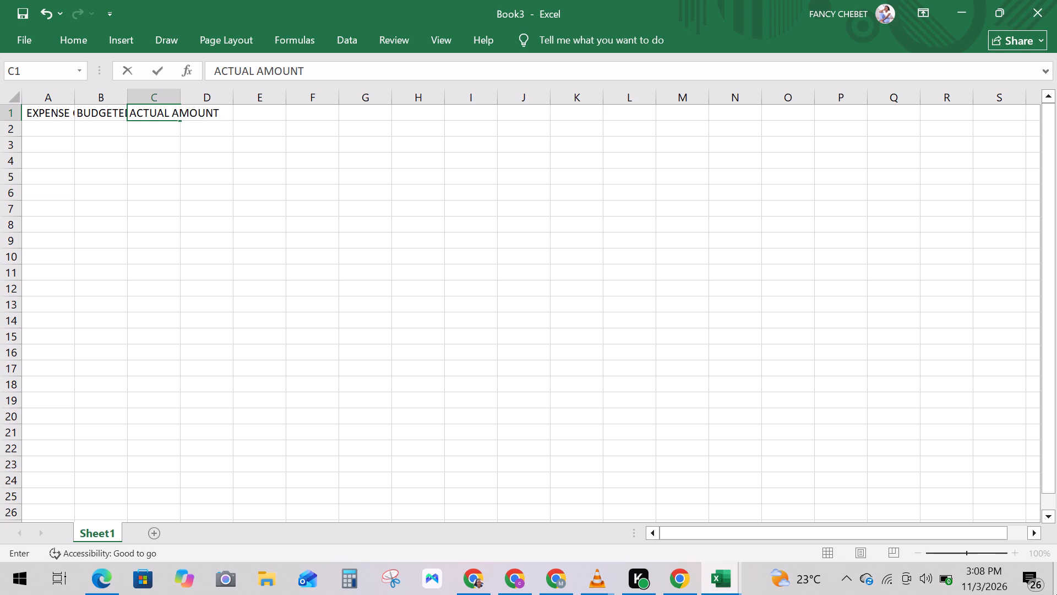
{"action": "key", "text": "shift+parenleft"}
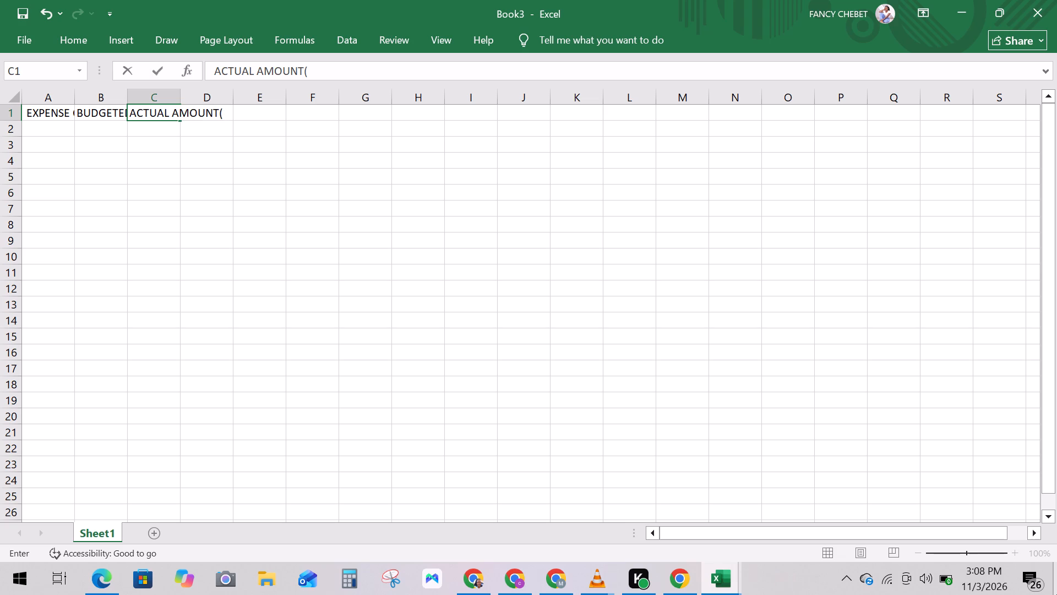
{"action": "type", "text": "KES"}
{"action": "key", "text": "shift+parenright"}
{"action": "key", "text": "Right"}
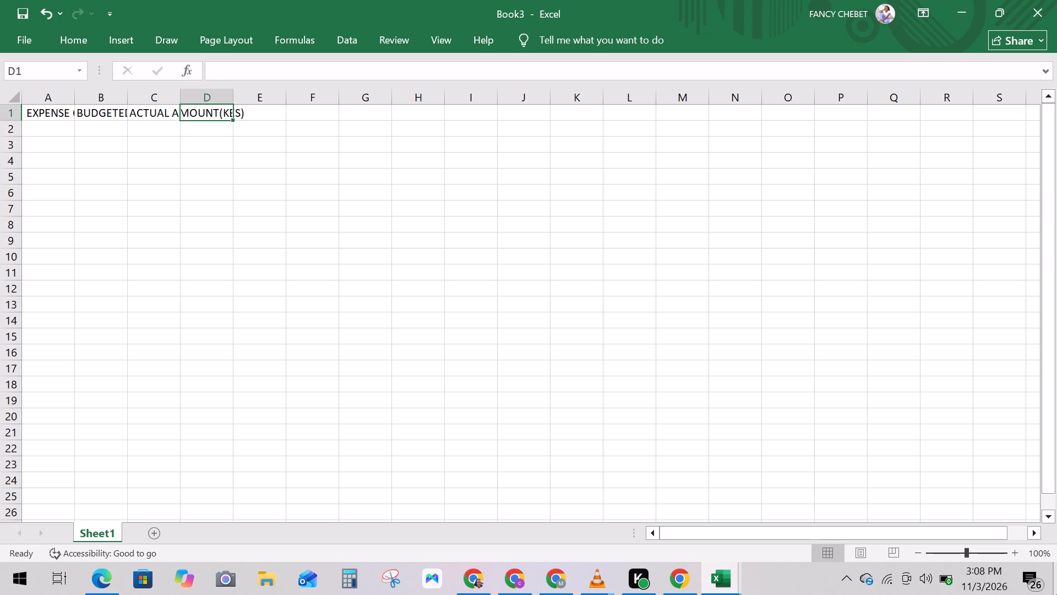
Enter the header DIFFERENCES(KES) in cell D1.
{"action": "type", "text": "DIFFERE"}
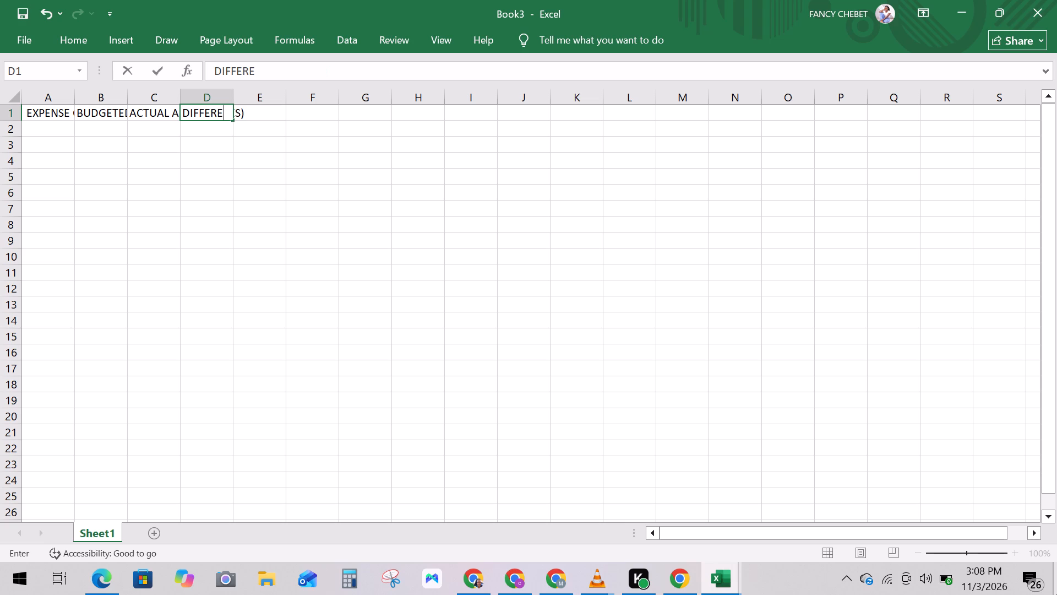
{"action": "type", "text": "NCES"}
{"action": "key", "text": "shift+parenleft"}
{"action": "type", "text": "KES"}
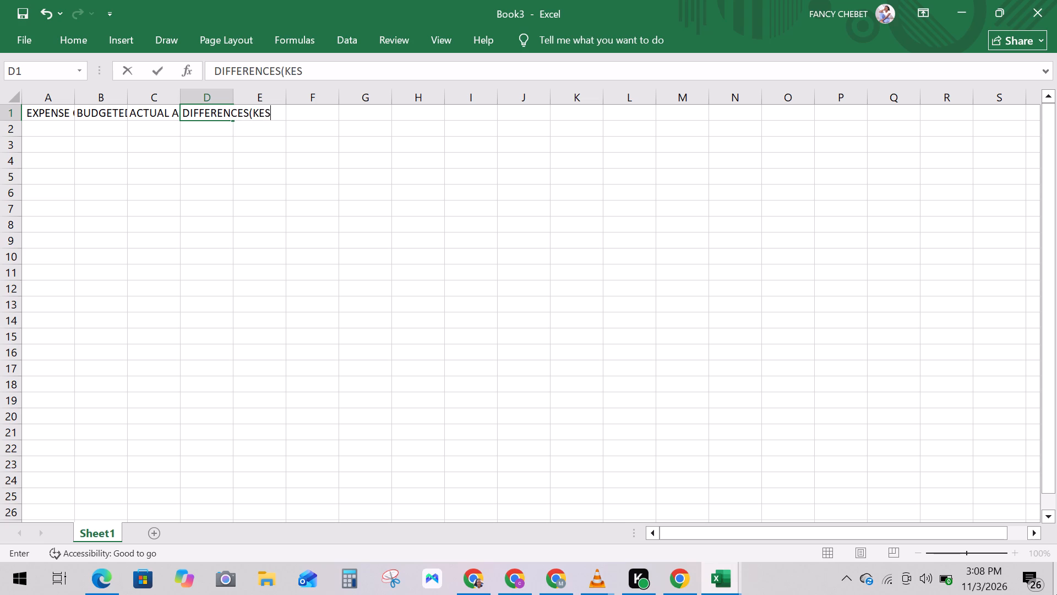
{"action": "key", "text": "shift+parenright"}
{"action": "left_click", "coordinate": [63, 111]}
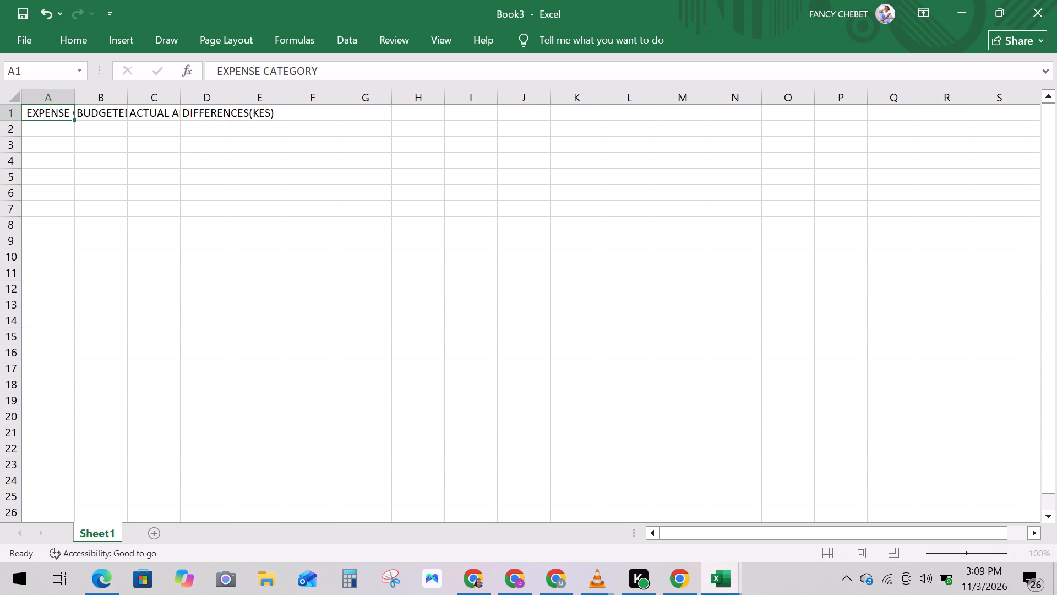
Widen columns A to D so that each header in row 1 fits fully within its own column.
{"action": "left_click_drag", "start_coordinate": [74, 98], "coordinate": [137, 101]}
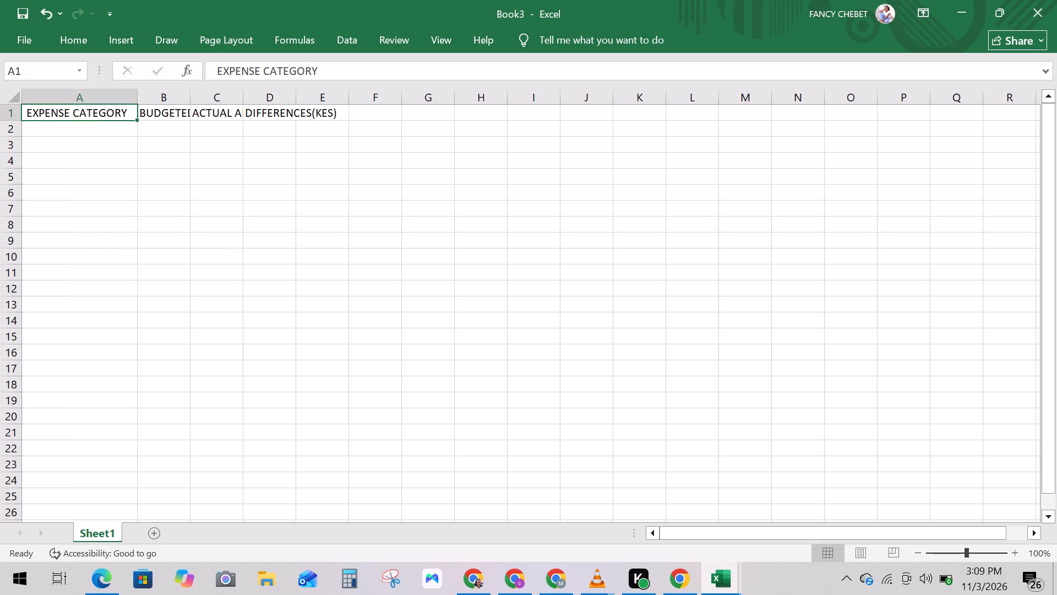
{"action": "left_click_drag", "start_coordinate": [190, 101], "coordinate": [239, 98]}
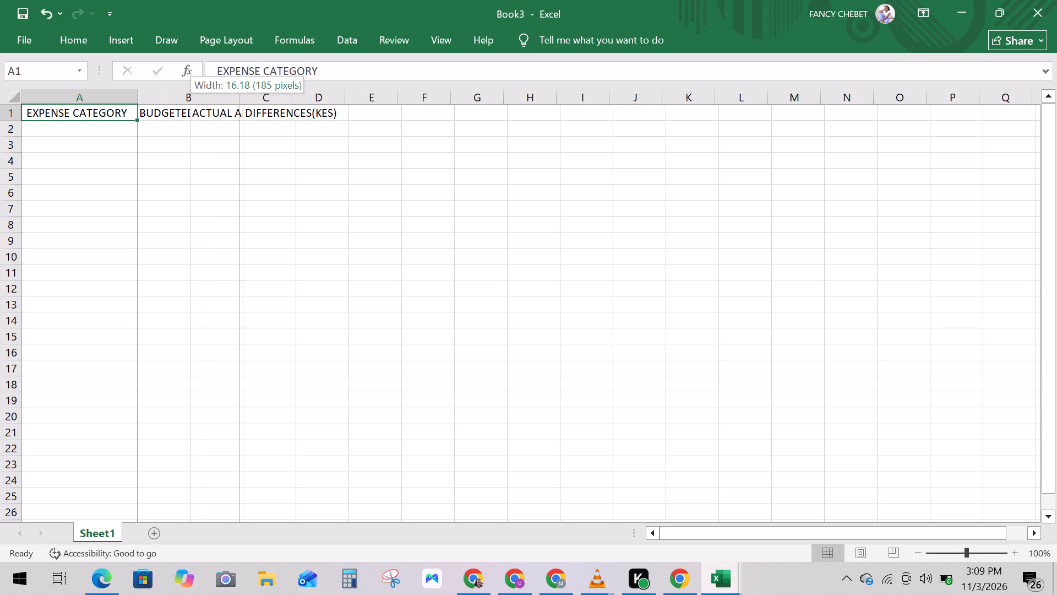
{"action": "left_click_drag", "start_coordinate": [239, 98], "coordinate": [248, 96]}
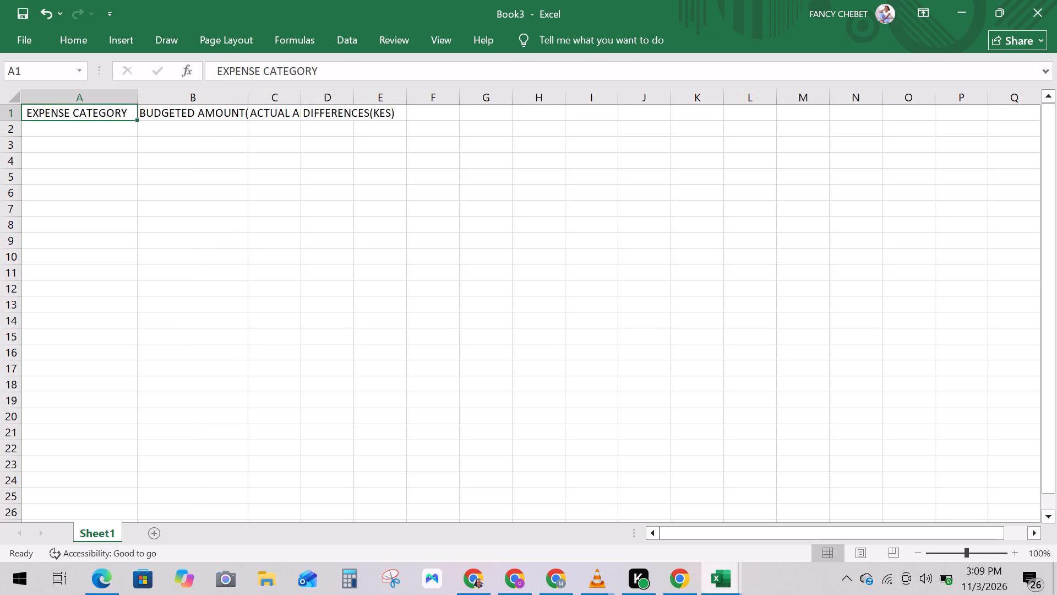
{"action": "left_click_drag", "start_coordinate": [250, 101], "coordinate": [285, 101]}
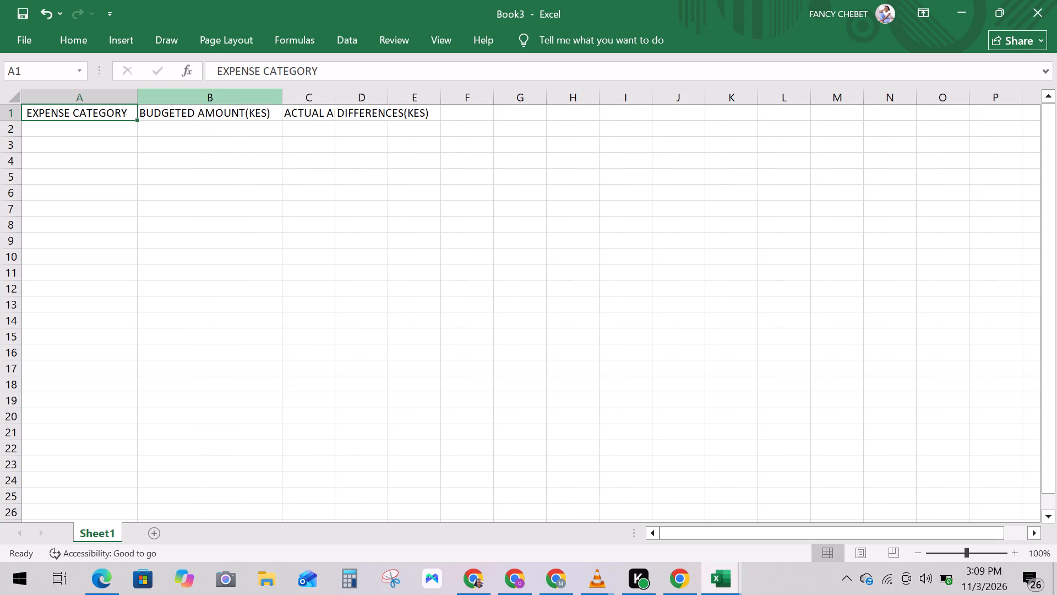
{"action": "left_click_drag", "start_coordinate": [333, 101], "coordinate": [373, 99]}
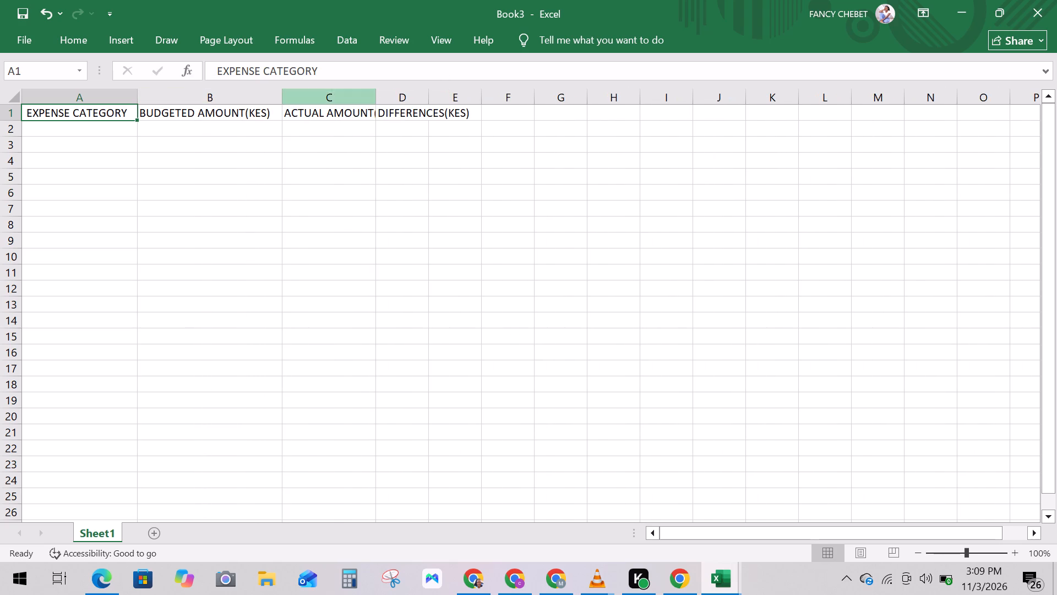
{"action": "left_click_drag", "start_coordinate": [379, 102], "coordinate": [380, 102]}
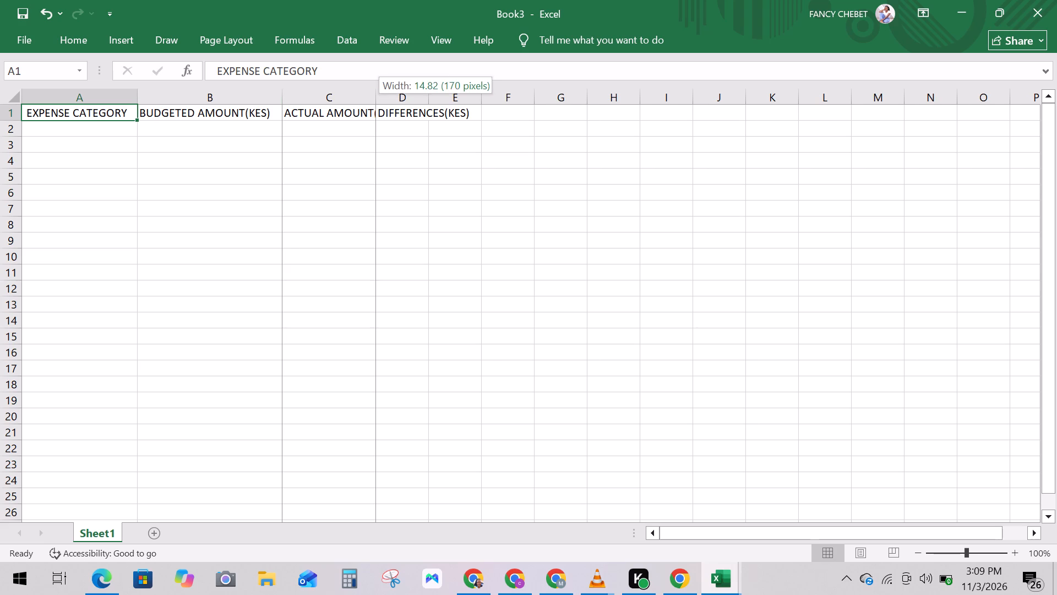
{"action": "left_click_drag", "start_coordinate": [380, 102], "coordinate": [395, 102]}
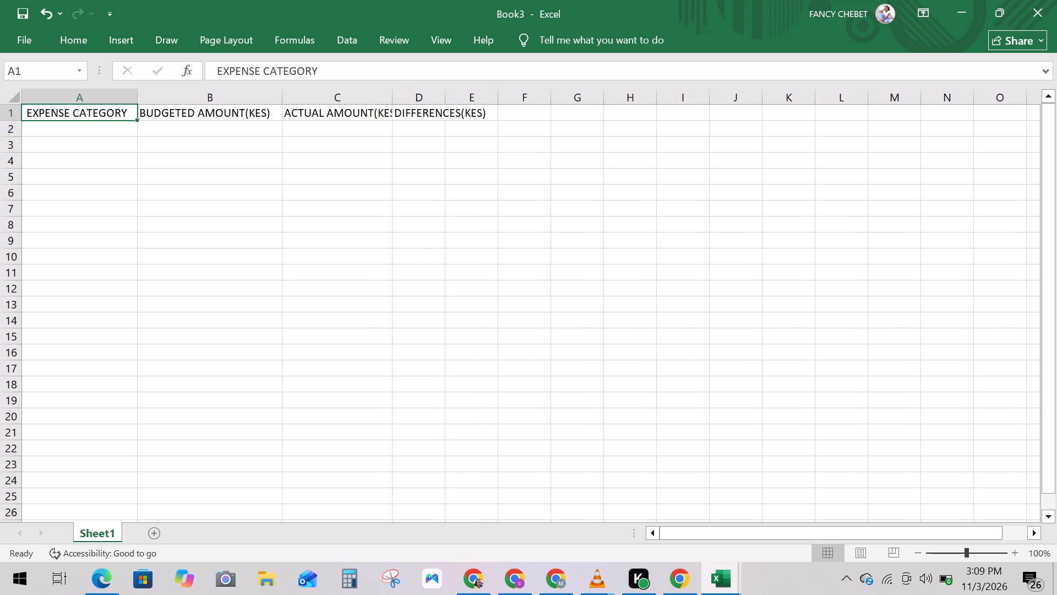
{"action": "left_click_drag", "start_coordinate": [392, 100], "coordinate": [429, 98]}
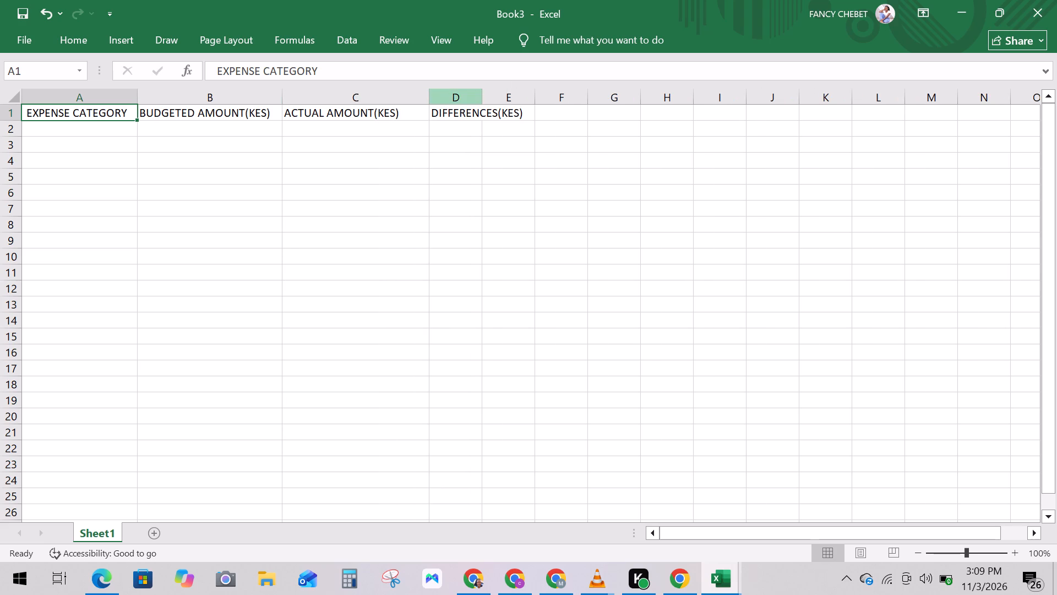
{"action": "left_click_drag", "start_coordinate": [485, 103], "coordinate": [533, 95]}
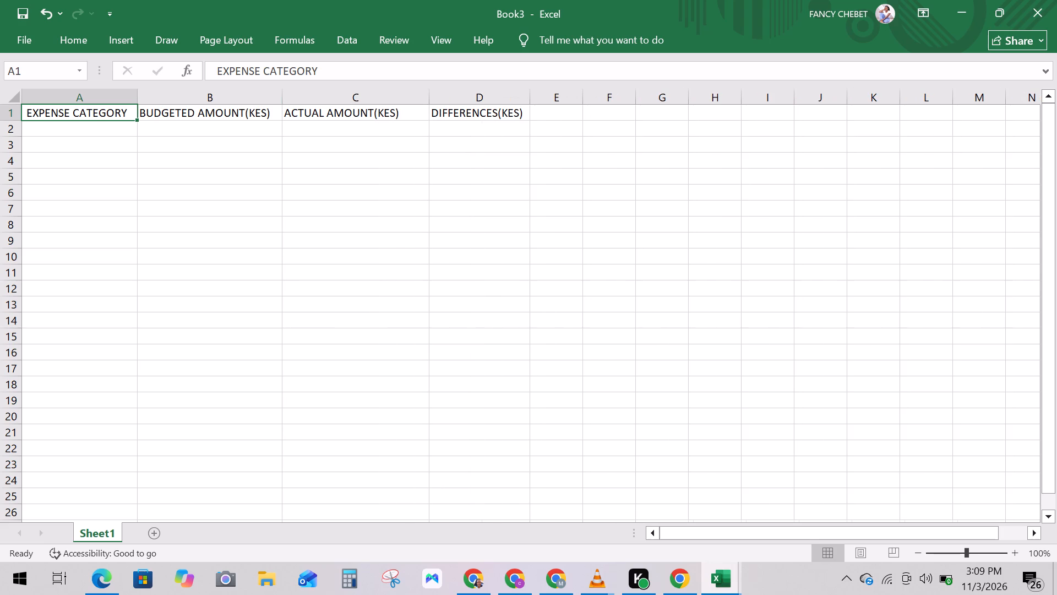
Make the four column headers in A1:D1 bold.
{"action": "left_click", "coordinate": [93, 129]}
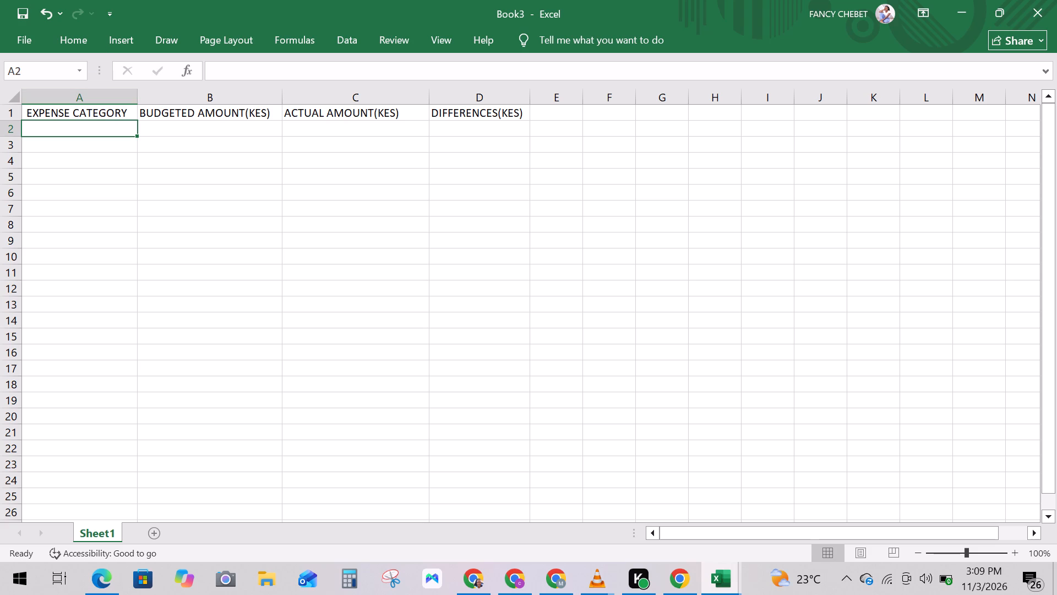
{"action": "left_click_drag", "start_coordinate": [48, 112], "coordinate": [92, 113]}
{"action": "left_click_drag", "start_coordinate": [88, 110], "coordinate": [105, 118]}
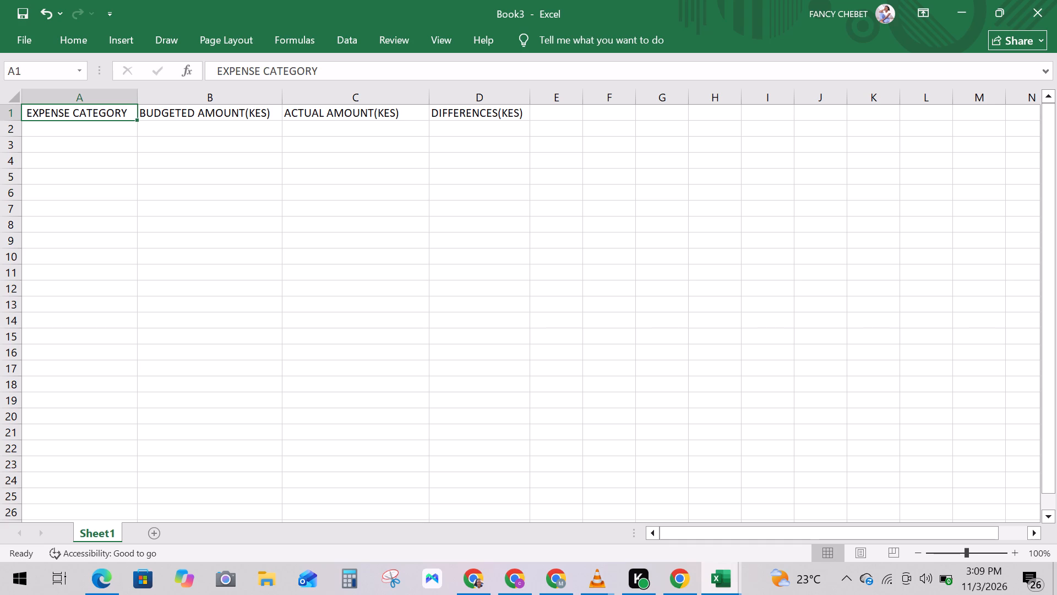
{"action": "left_click_drag", "start_coordinate": [105, 118], "coordinate": [495, 116]}
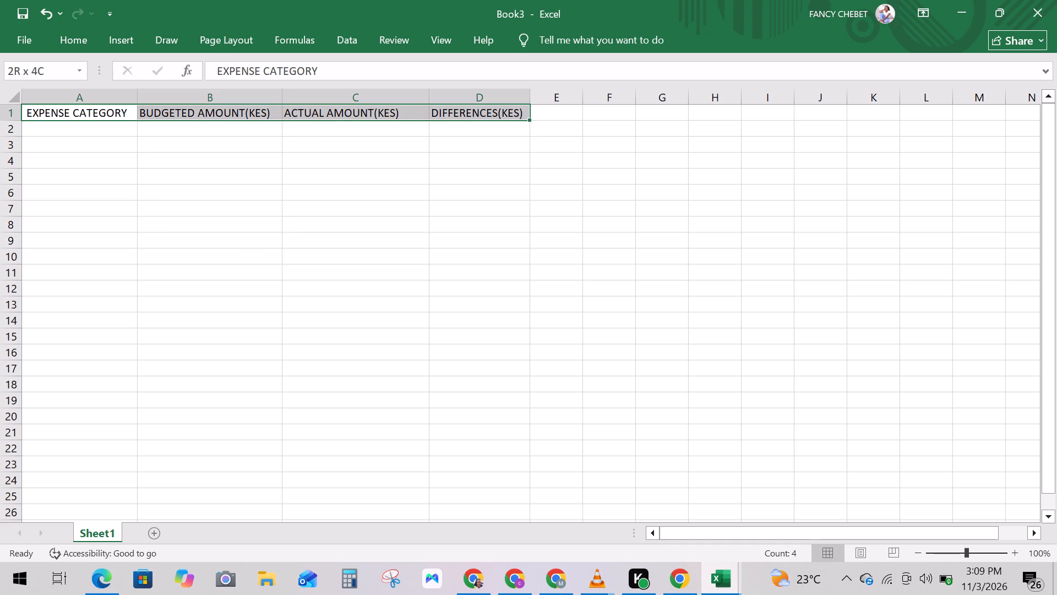
{"action": "left_click_drag", "start_coordinate": [495, 116], "coordinate": [497, 112]}
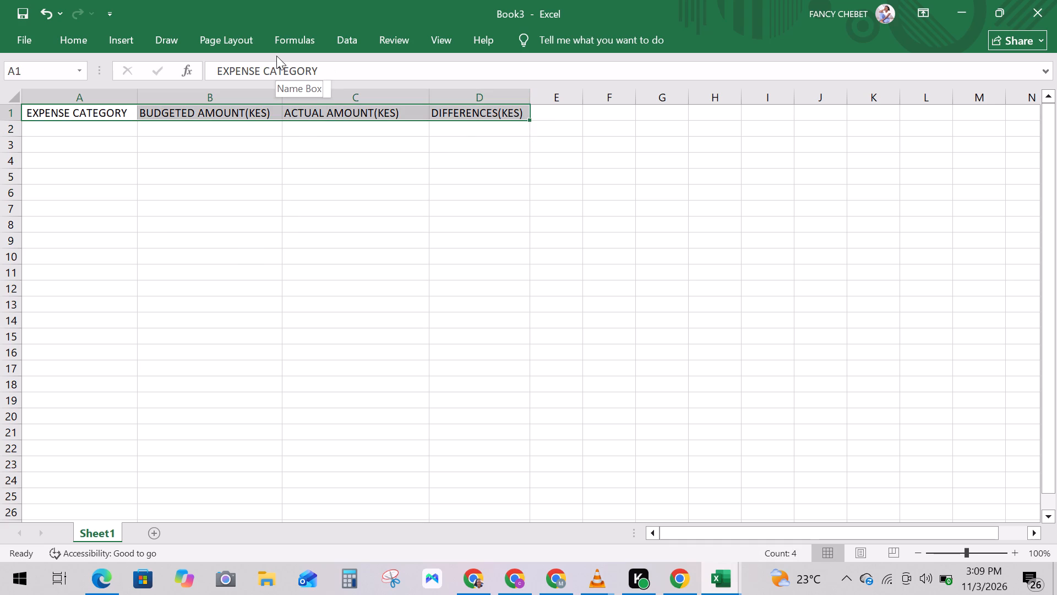
{"action": "key", "text": "ctrl+b"}
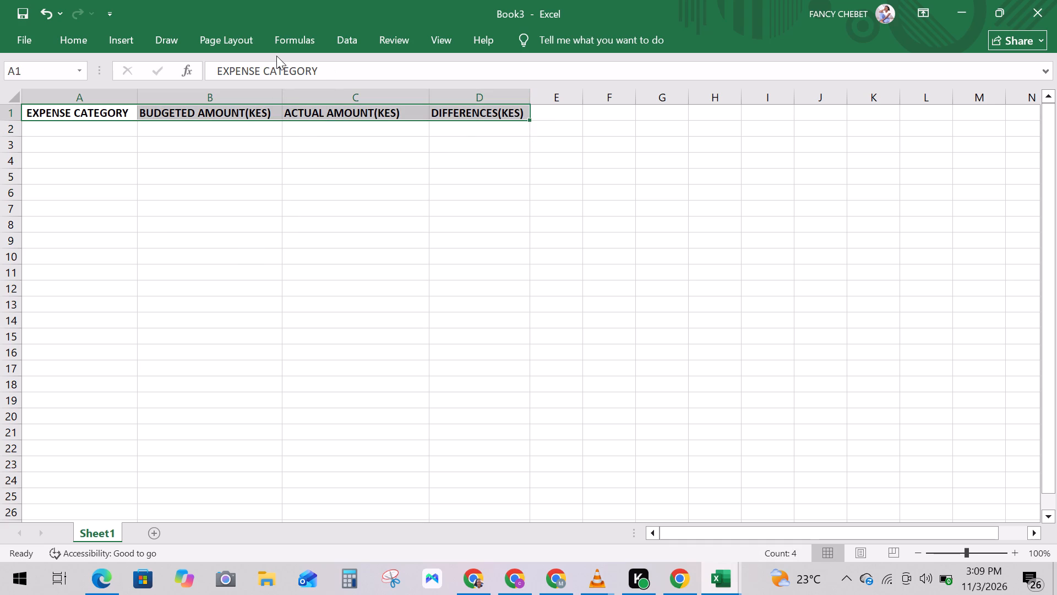
Apply a light blue fill to the header cells A1:D1.
{"action": "left_click", "coordinate": [88, 42]}
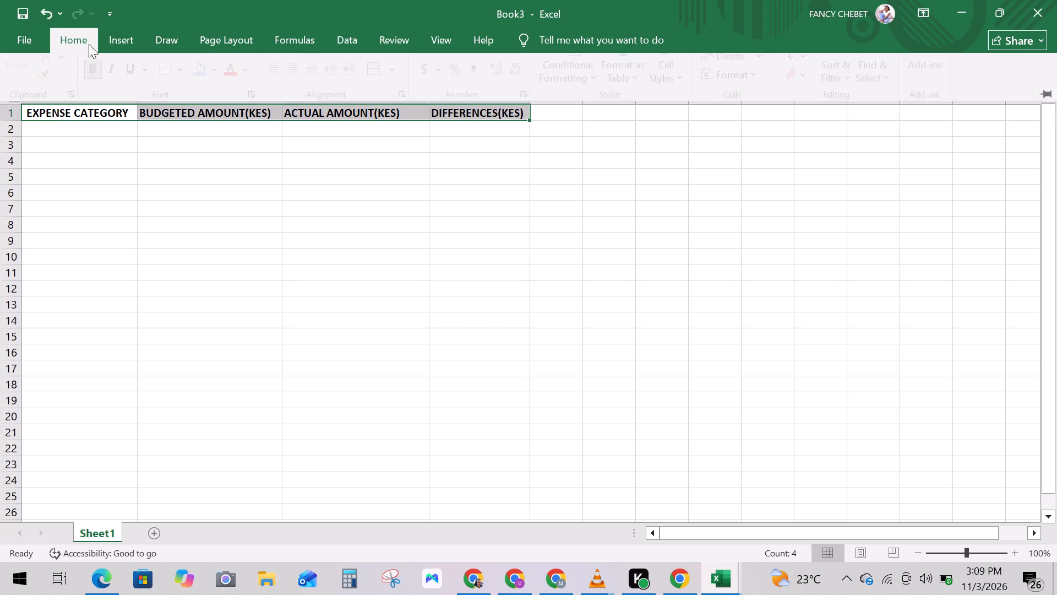
{"action": "left_click", "coordinate": [202, 98]}
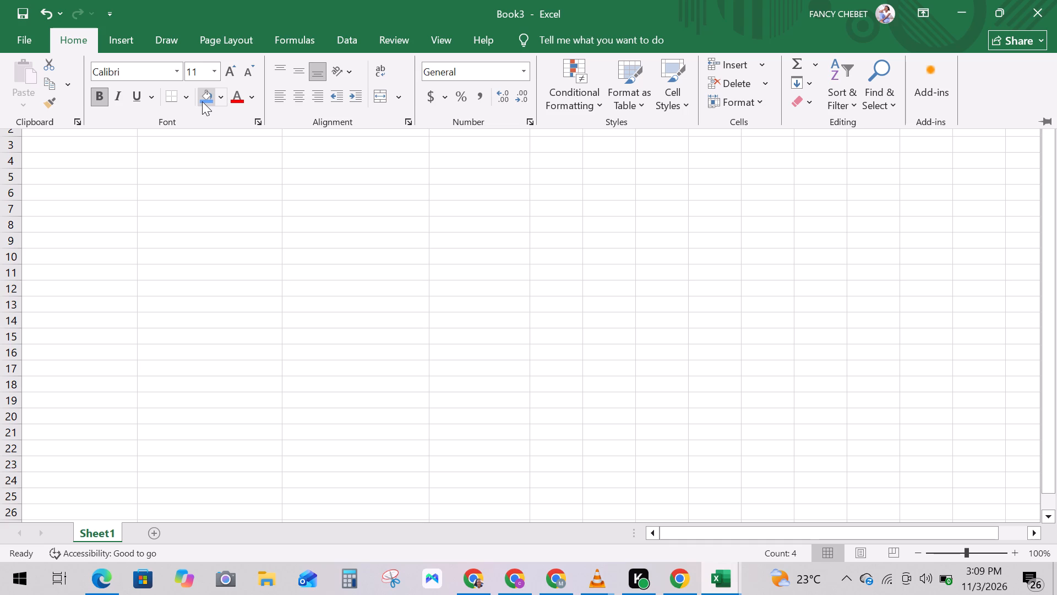
{"action": "left_click", "coordinate": [101, 163]}
{"action": "left_click", "coordinate": [92, 136]}
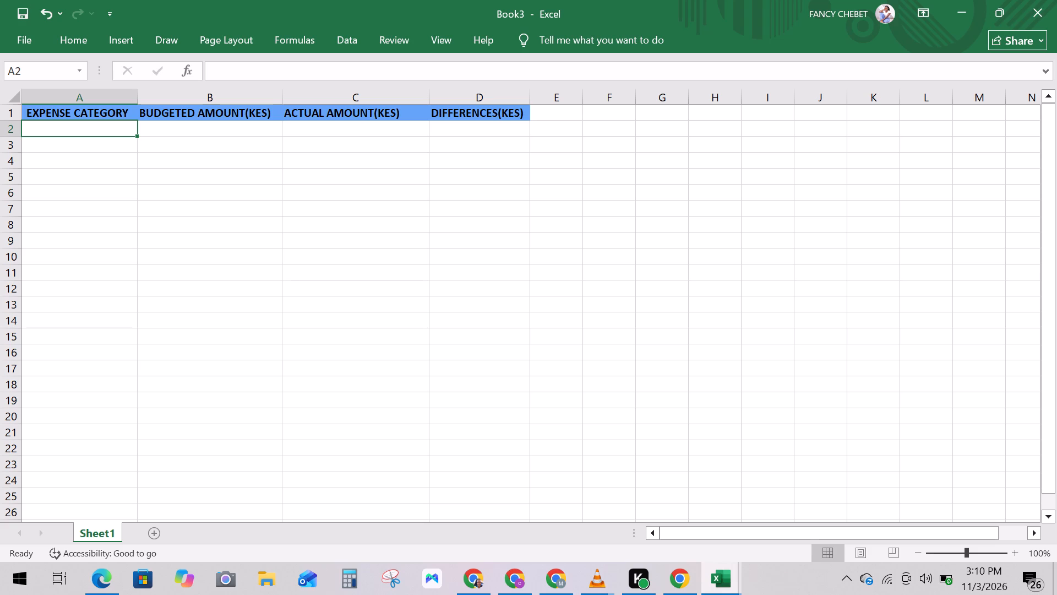
{"action": "left_click", "coordinate": [107, 121]}
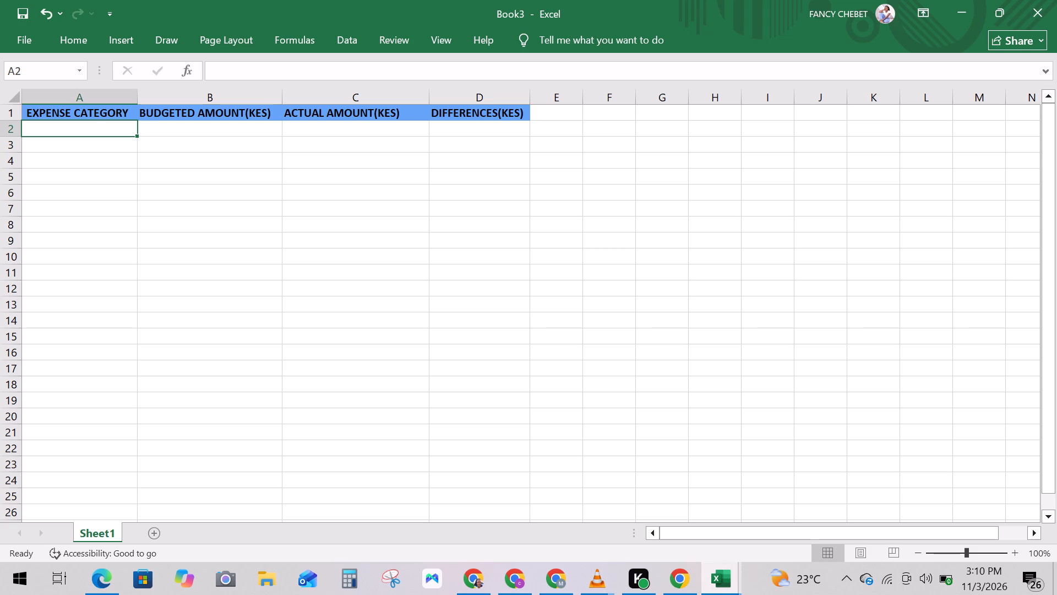
List the expense categories rent, salaries, transport, utilities, supplies and marketing in cells A2 to A7.
{"action": "left_click", "coordinate": [40, 127]}
{"action": "type", "text": "re"}
{"action": "type", "text": "nt"}
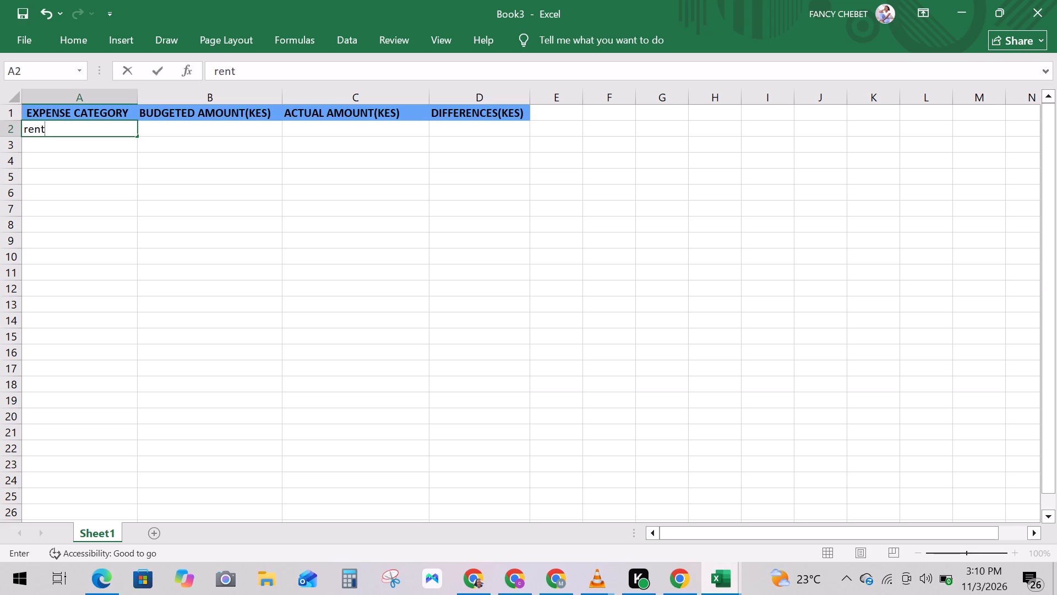
{"action": "key", "text": "Down"}
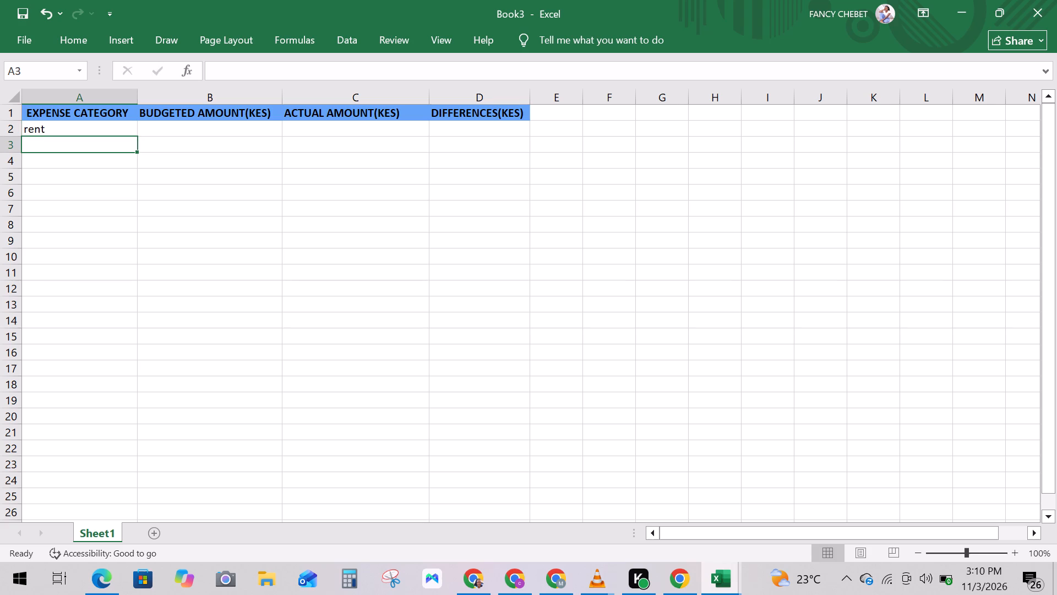
{"action": "type", "text": "salaries"}
{"action": "key", "text": "Down"}
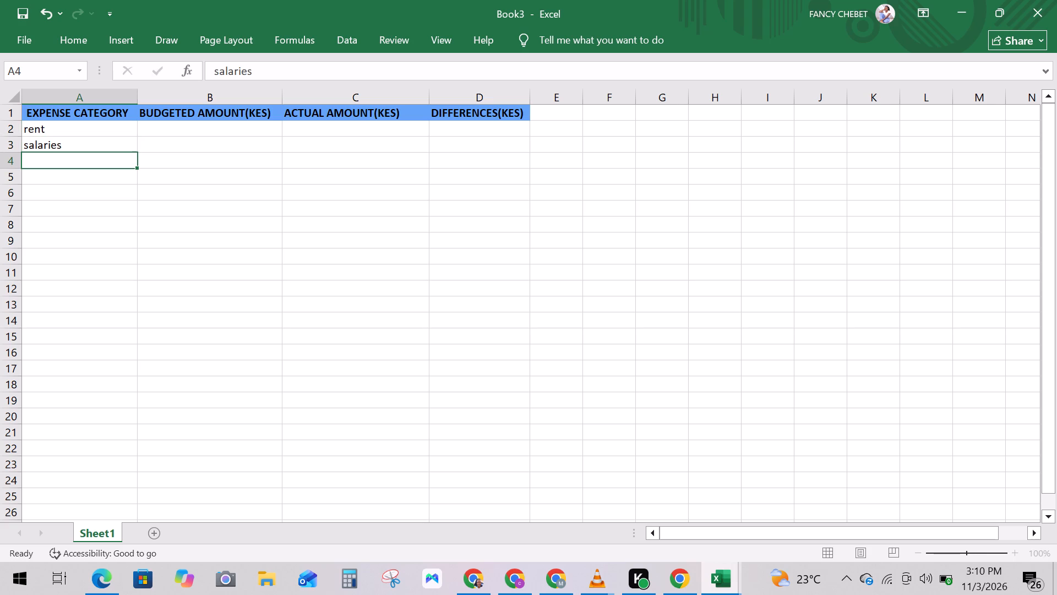
{"action": "type", "text": "transport"}
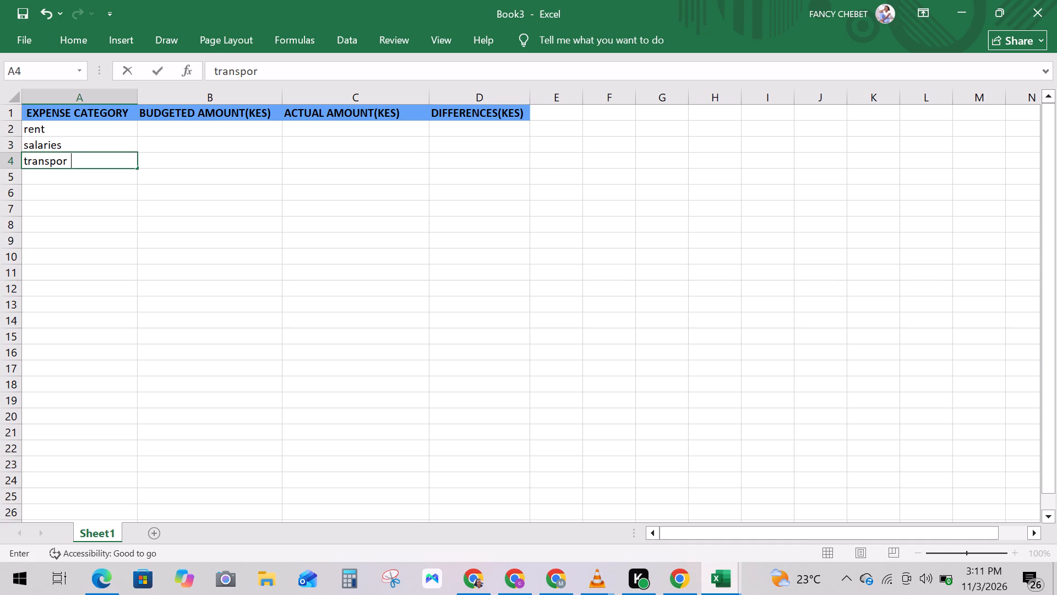
{"action": "key", "text": "Down"}
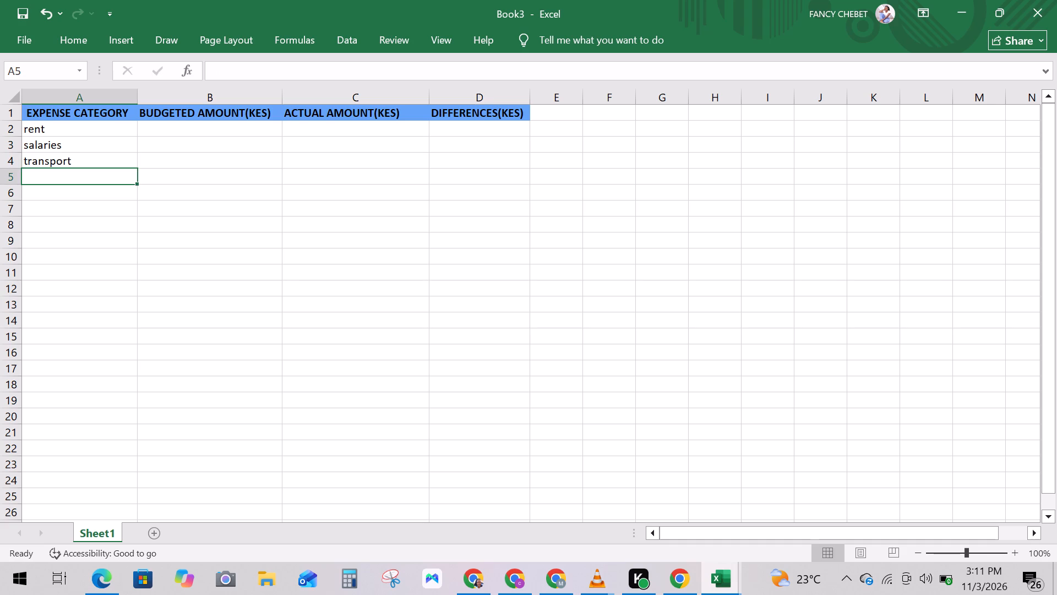
{"action": "type", "text": "utu"}
{"action": "key", "text": "BackSpace"}
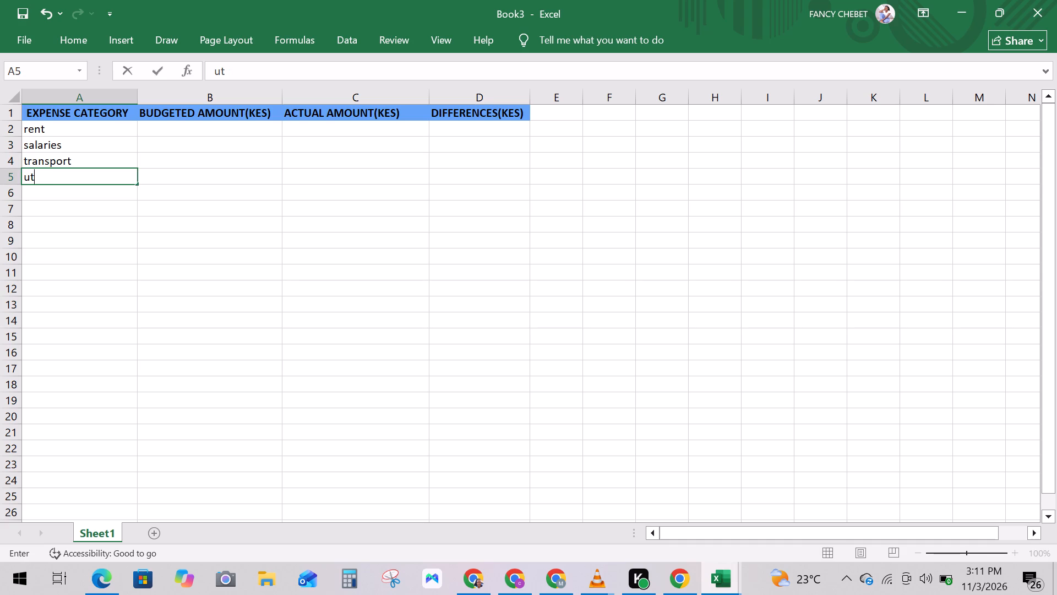
{"action": "type", "text": "ilities"}
{"action": "key", "text": "Down"}
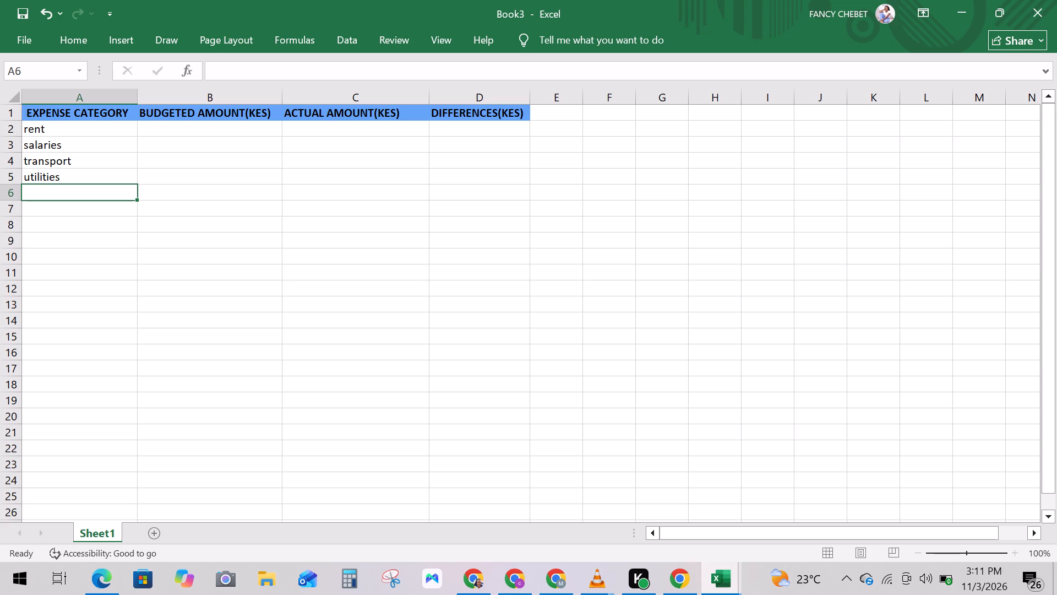
{"action": "type", "text": "supplies"}
{"action": "key", "text": "Down"}
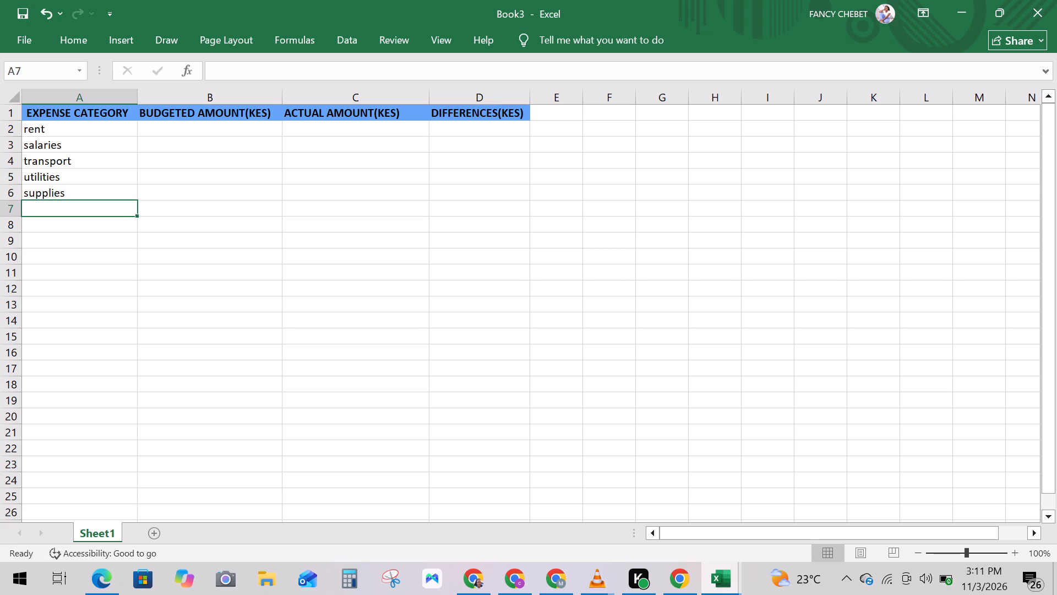
{"action": "type", "text": "marketing"}
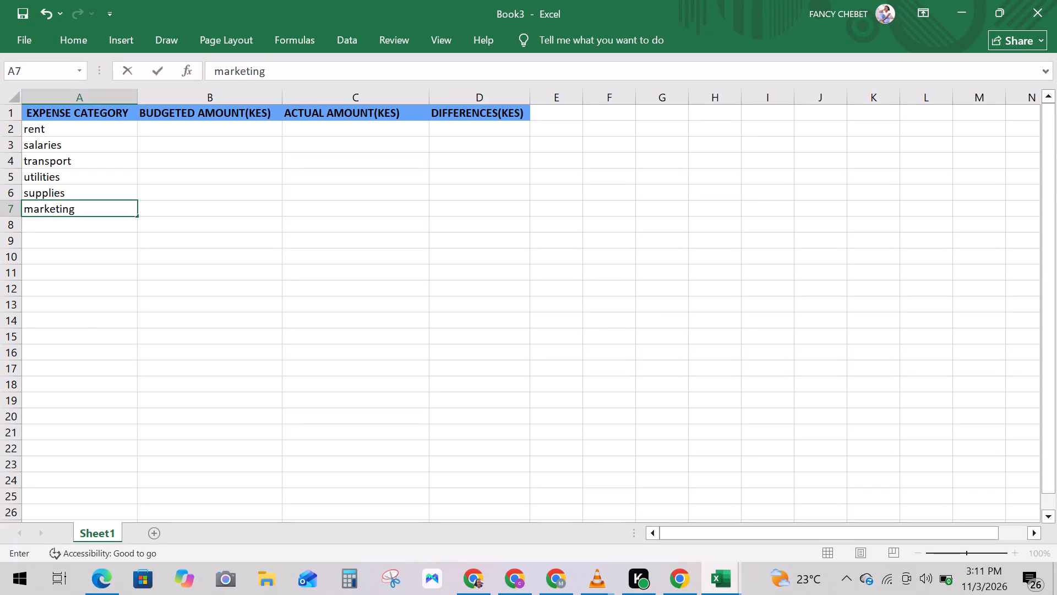
Enter the budgeted amounts 15000, 30000, 8000, 5000, 7000 and 5000 in cells B2 to B7.
{"action": "left_click", "coordinate": [160, 126]}
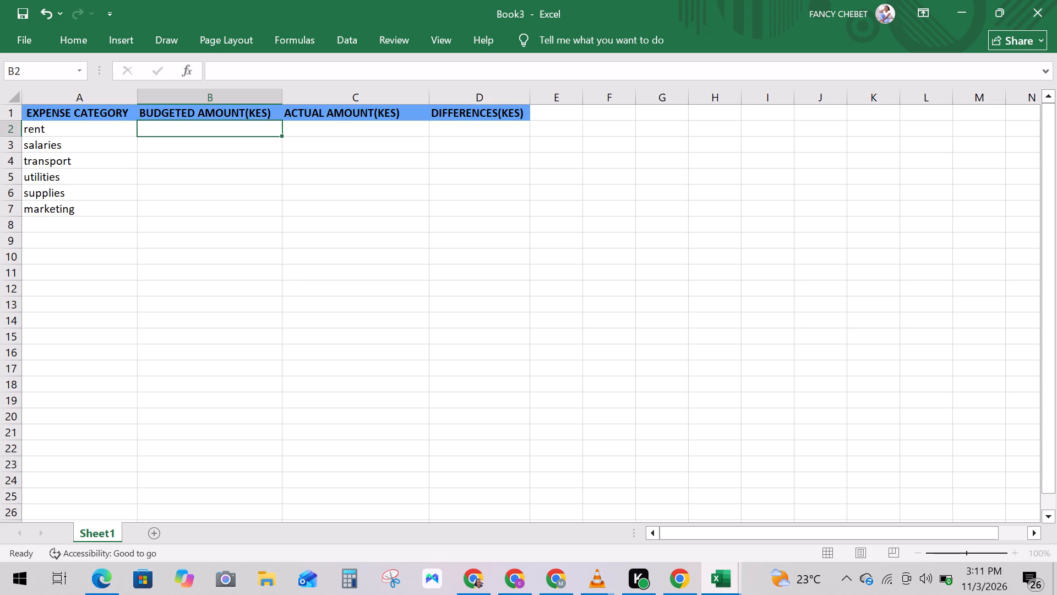
{"action": "type", "text": "15000"}
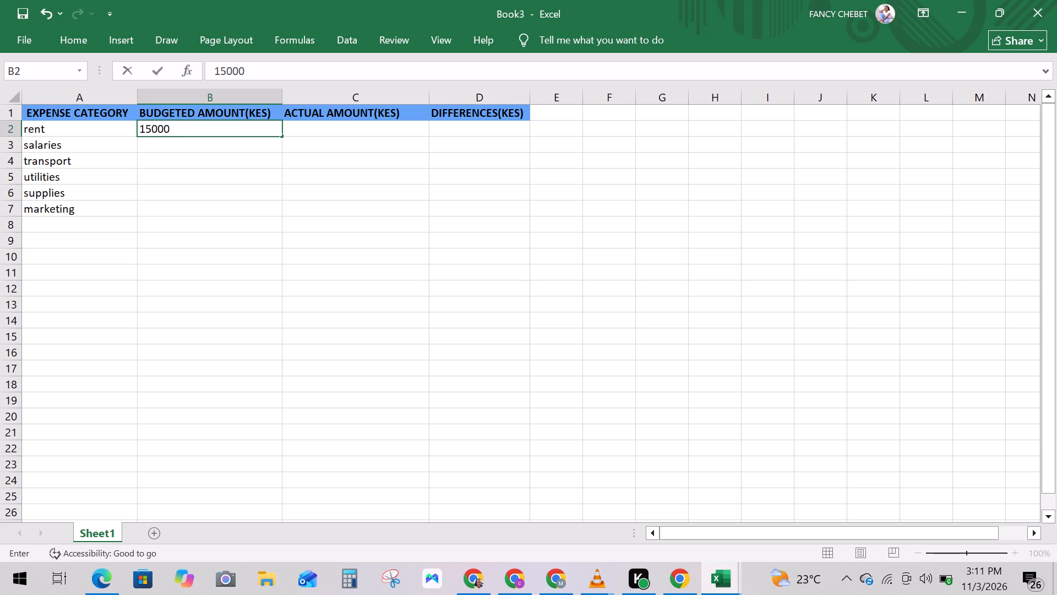
{"action": "key", "text": "Down"}
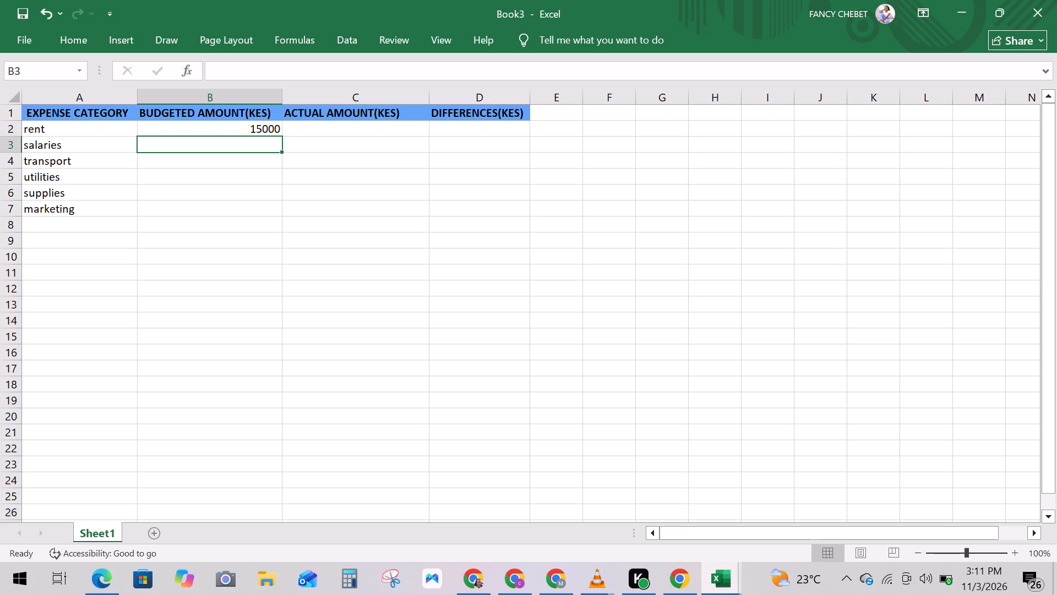
{"action": "type", "text": "30000"}
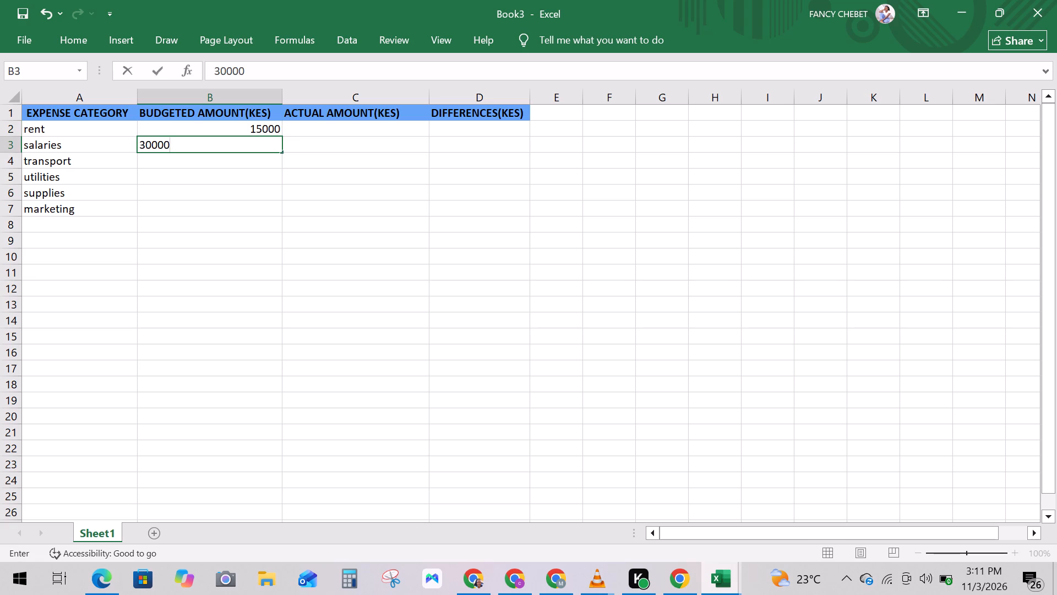
{"action": "key", "text": "Down"}
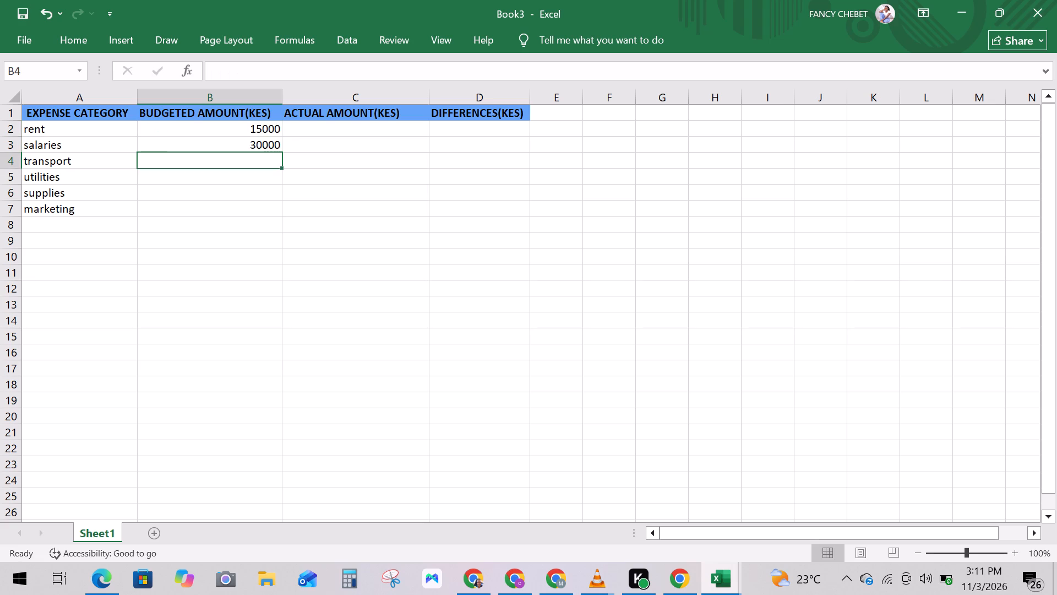
{"action": "type", "text": "8000"}
{"action": "key", "text": "Down"}
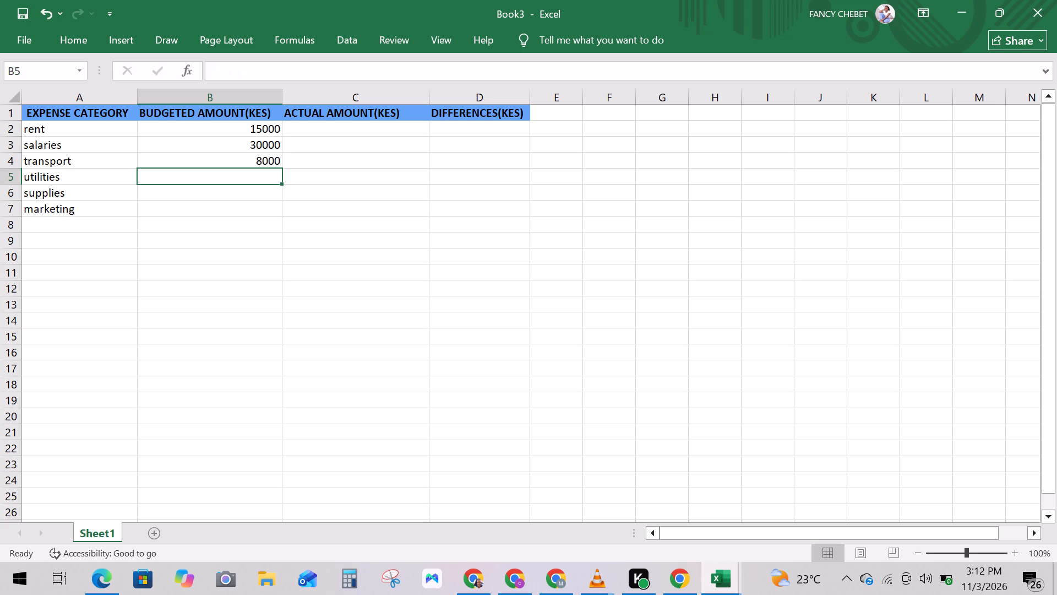
{"action": "type", "text": "500"}
{"action": "key", "text": "0"}
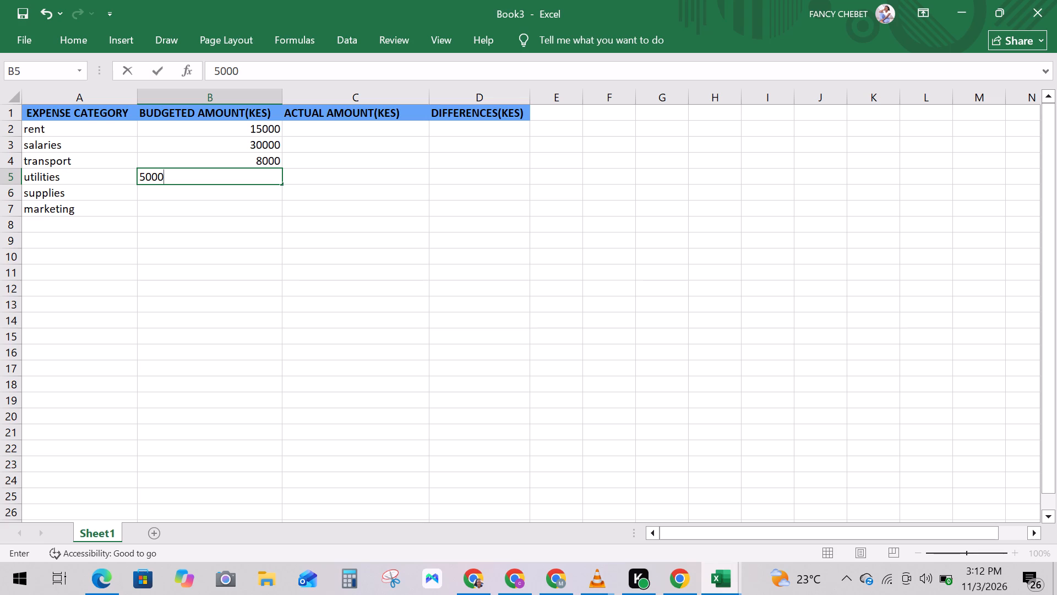
{"action": "key", "text": "Down"}
{"action": "type", "text": "7000"}
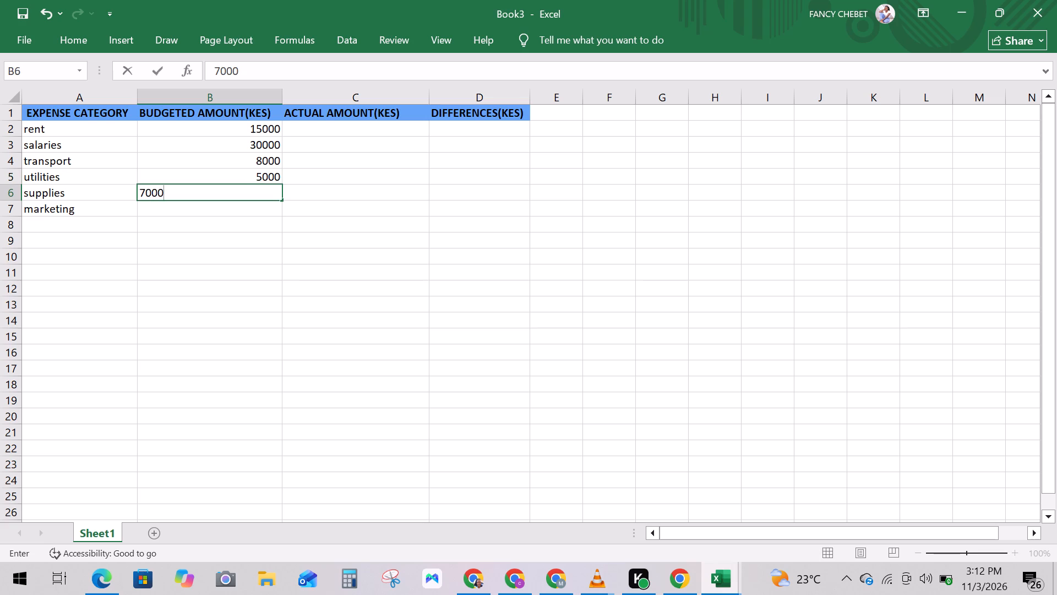
{"action": "key", "text": "Down"}
{"action": "type", "text": "5000"}
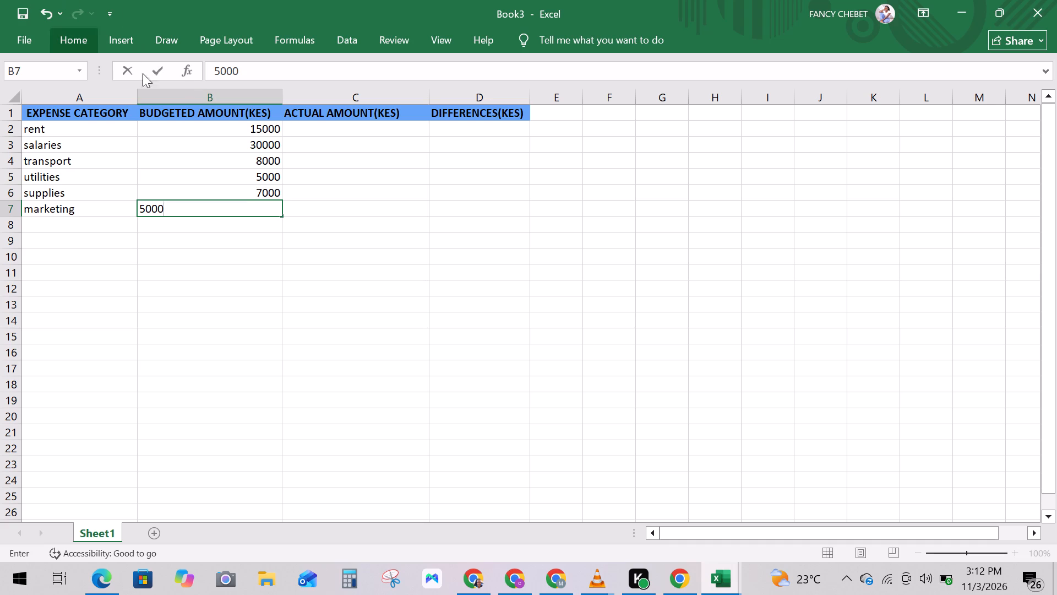
Format the budgeted amounts in B2:B7 with the comma number style, showing thousands separators and two decimals.
{"action": "left_click", "coordinate": [210, 128]}
{"action": "left_click_drag", "start_coordinate": [210, 126], "coordinate": [211, 131]}
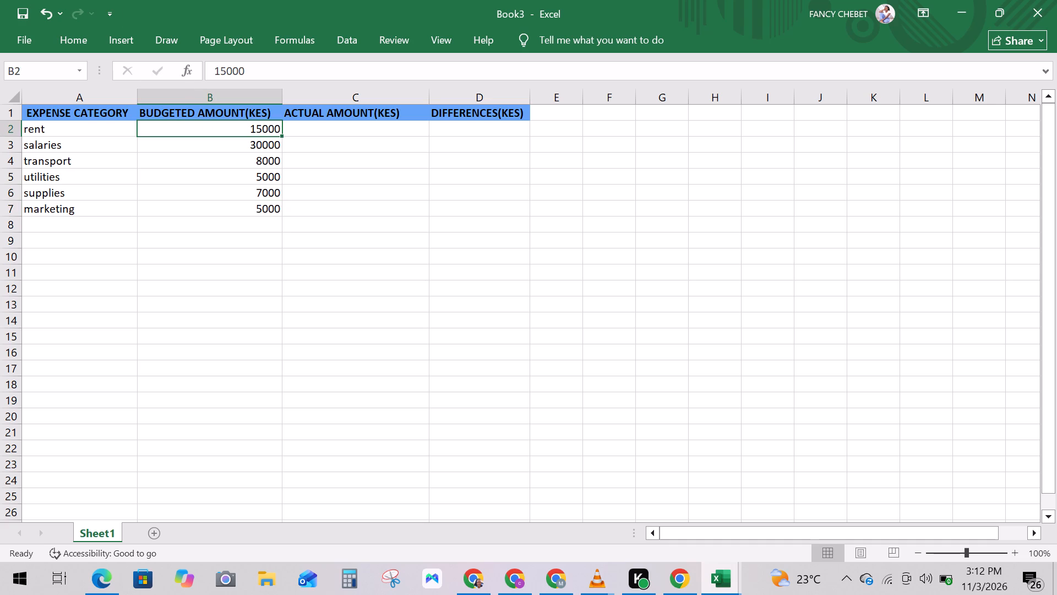
{"action": "left_click_drag", "start_coordinate": [211, 131], "coordinate": [220, 212]}
{"action": "left_click", "coordinate": [72, 44]}
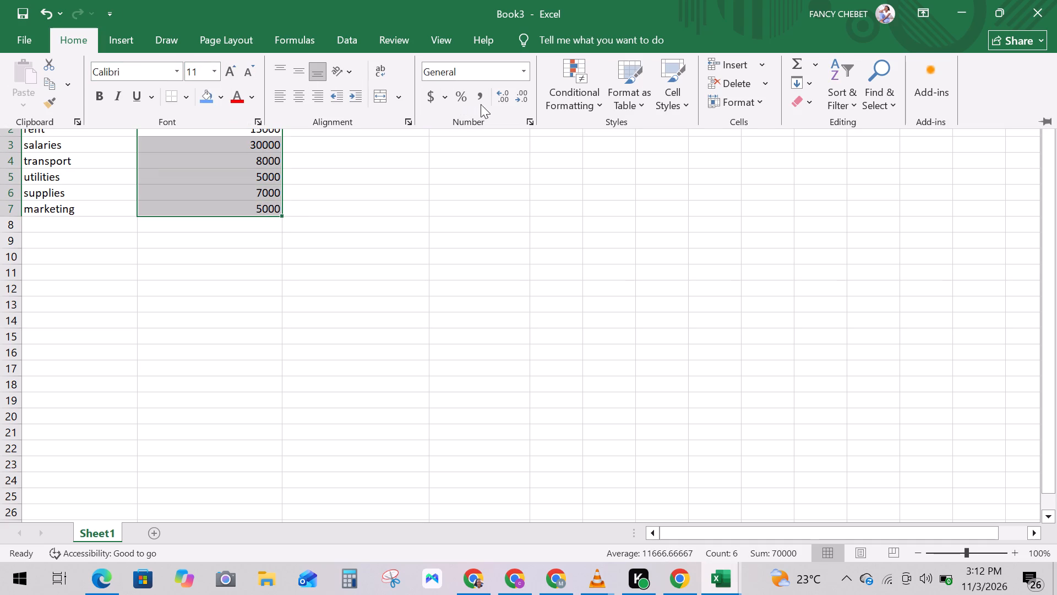
{"action": "left_click", "coordinate": [482, 105]}
{"action": "left_click", "coordinate": [324, 143]}
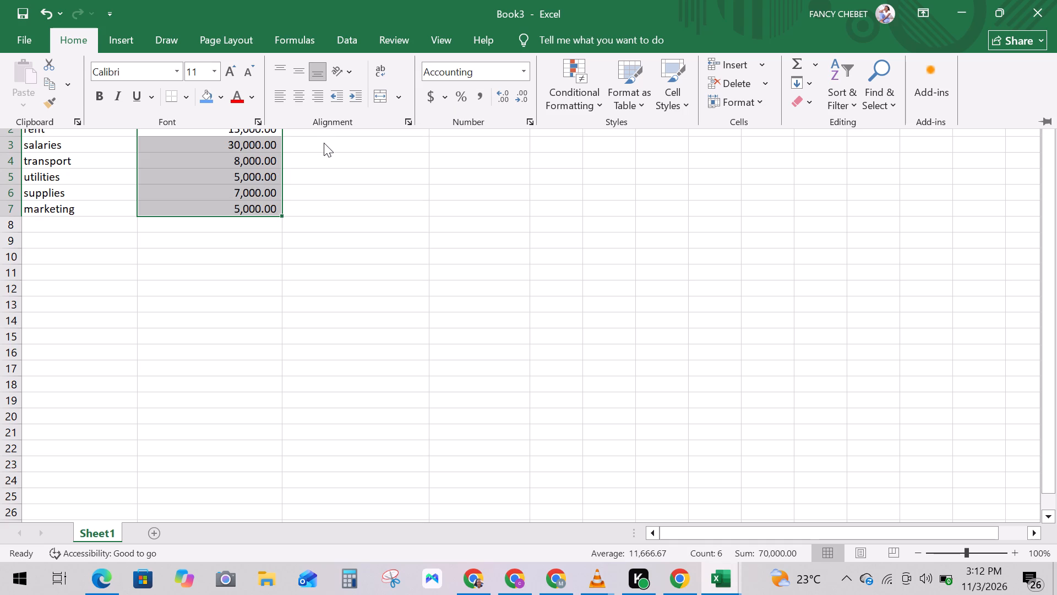
Enter the actual amounts 15000, 28000, 9000, 4500, 6000 and 6500 in cells C2 to C7.
{"action": "left_click", "coordinate": [320, 129]}
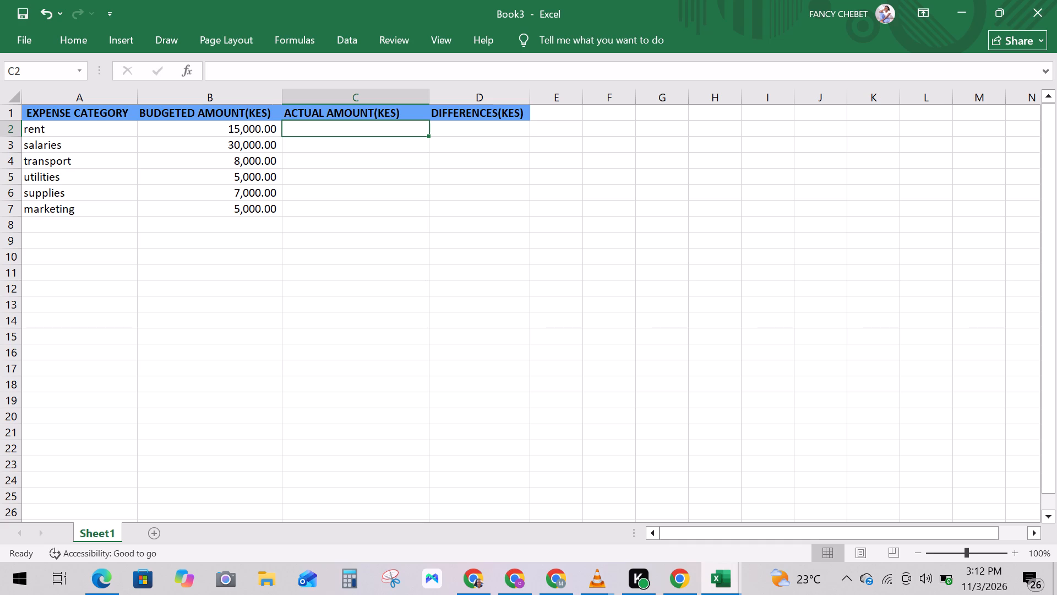
{"action": "type", "text": "15000"}
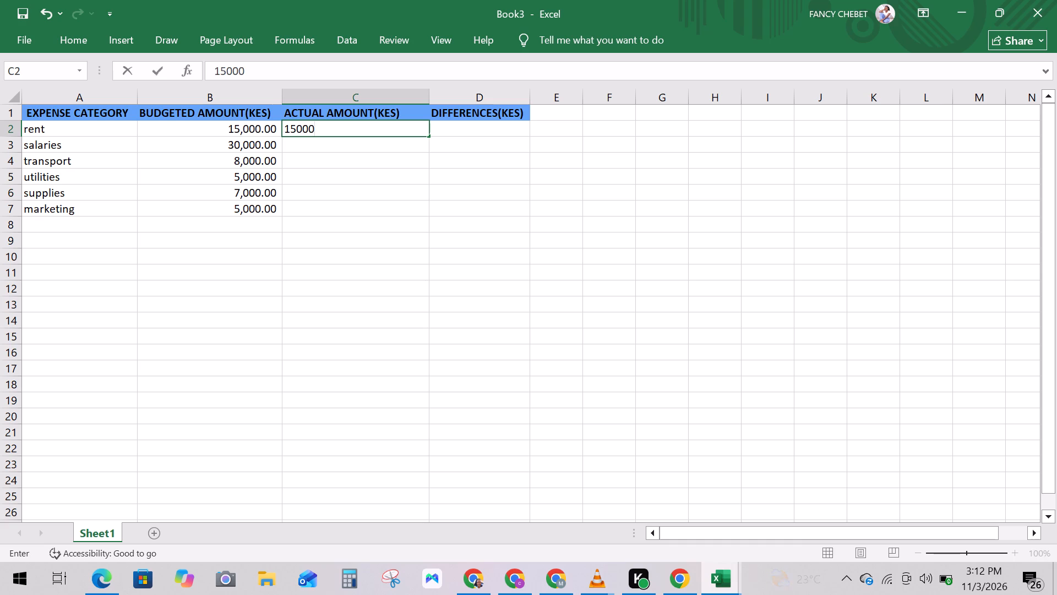
{"action": "key", "text": "Down"}
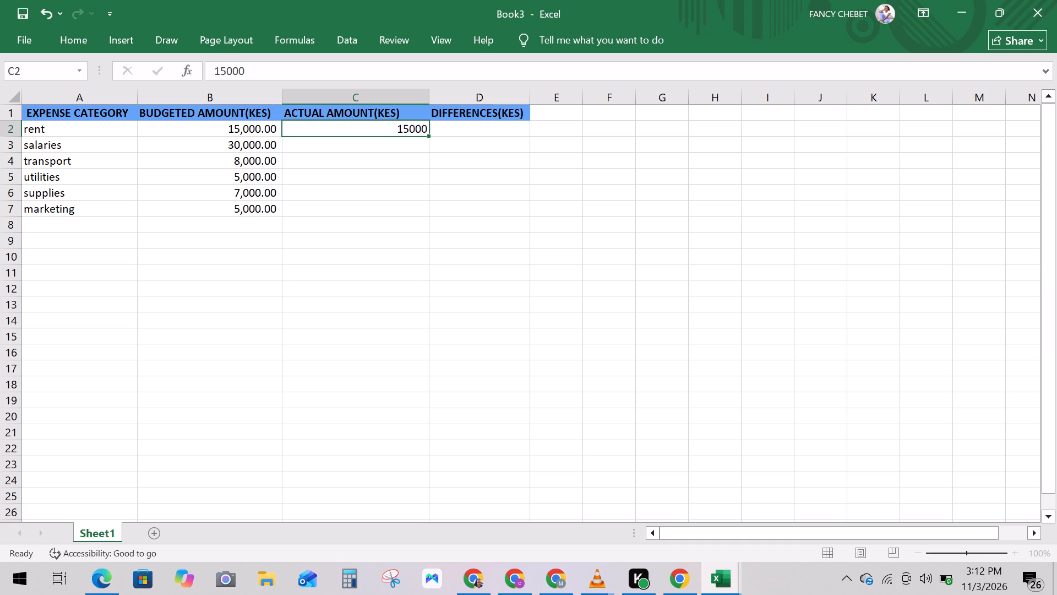
{"action": "type", "text": "28000"}
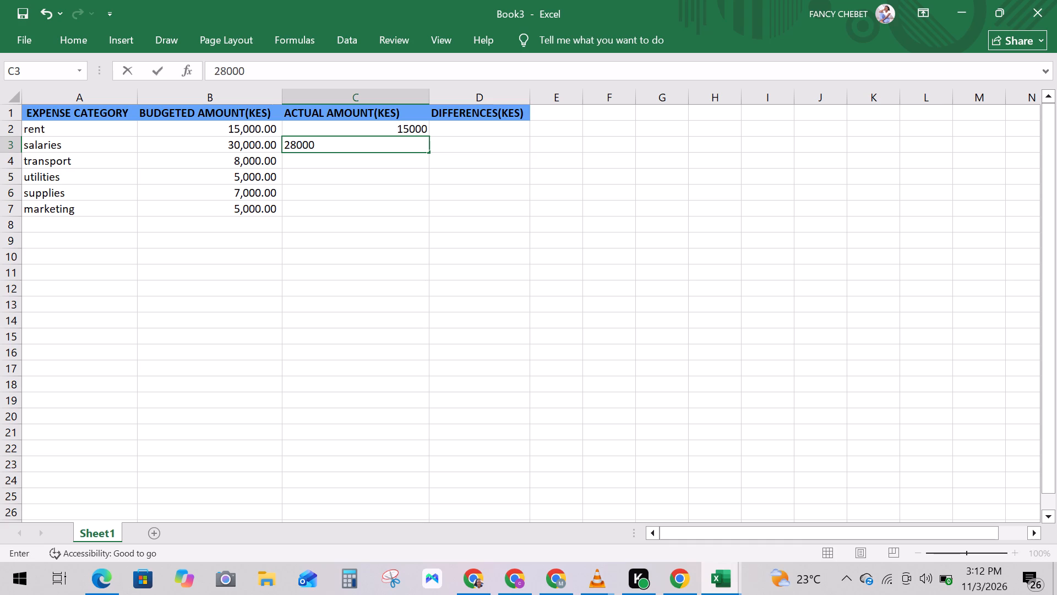
{"action": "key", "text": "Down"}
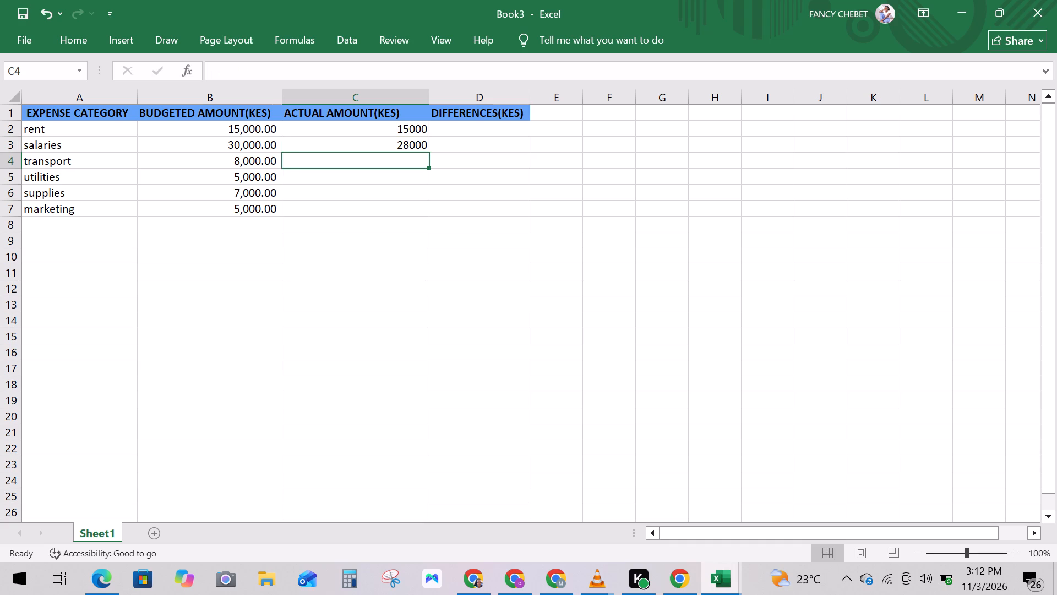
{"action": "type", "text": "9000"}
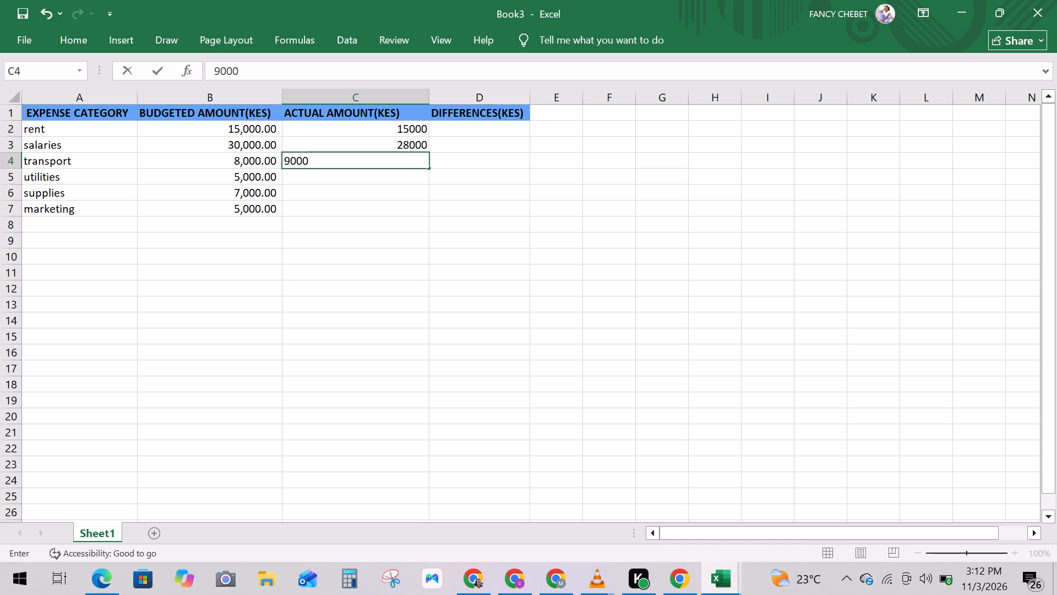
{"action": "key", "text": "Down"}
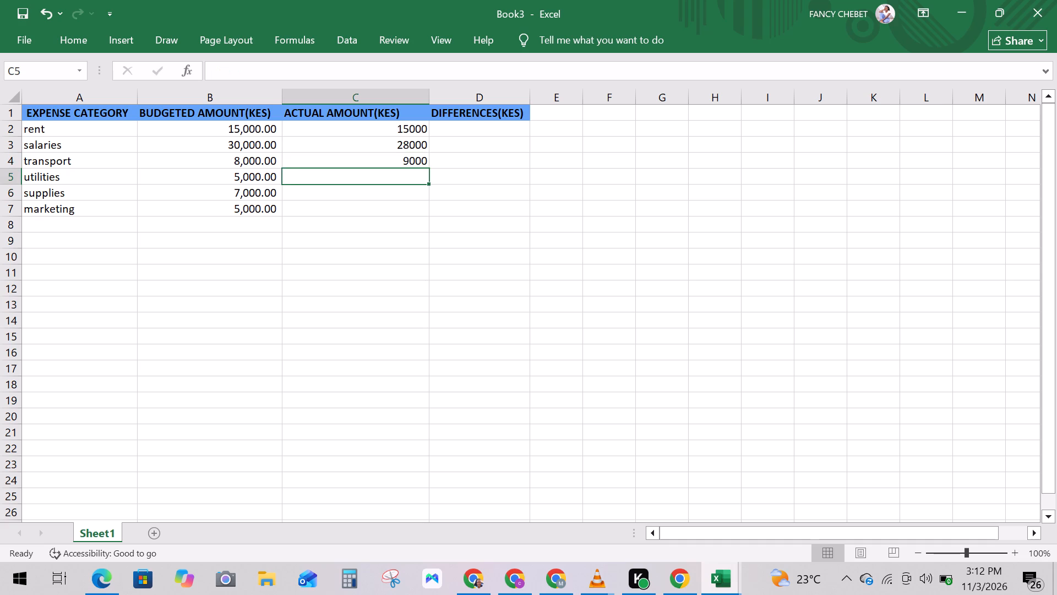
{"action": "type", "text": "4500"}
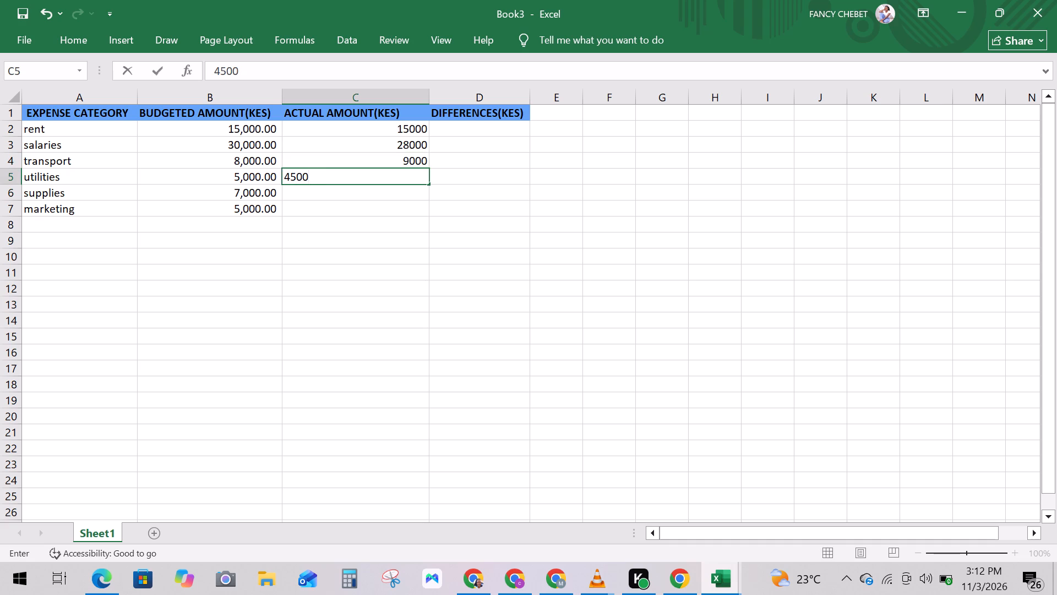
{"action": "key", "text": "Down"}
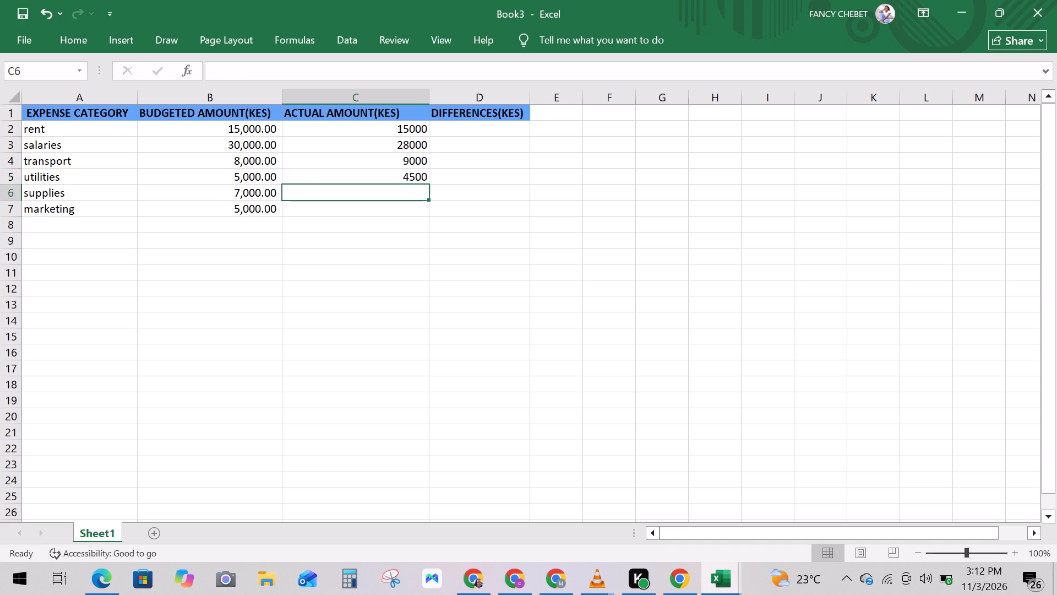
{"action": "type", "text": "600"}
{"action": "key", "text": "0"}
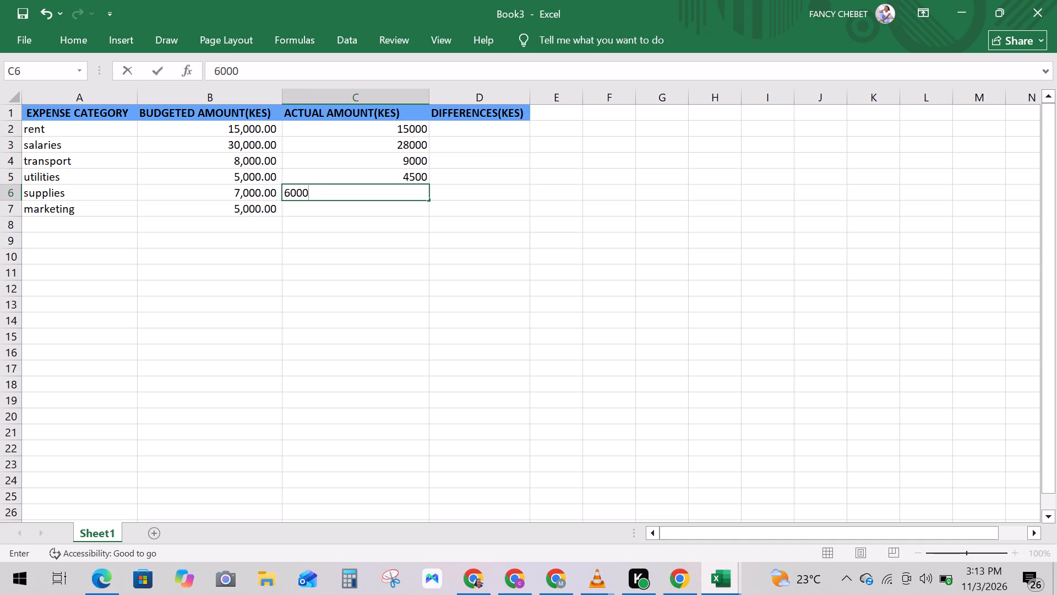
{"action": "key", "text": "Down"}
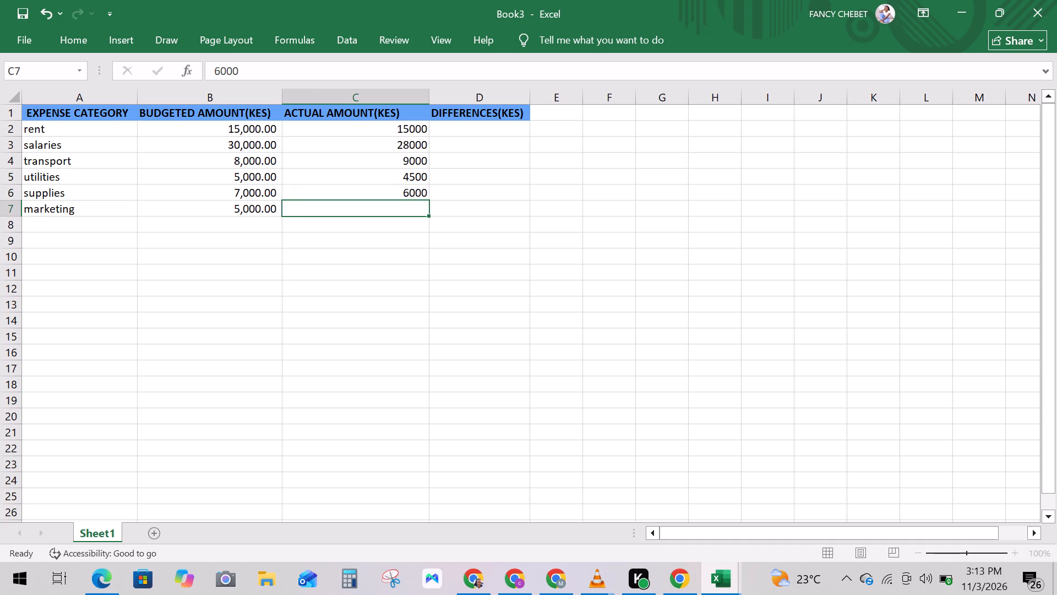
{"action": "type", "text": "65"}
{"action": "key", "text": "0"}
{"action": "key", "text": "0"}
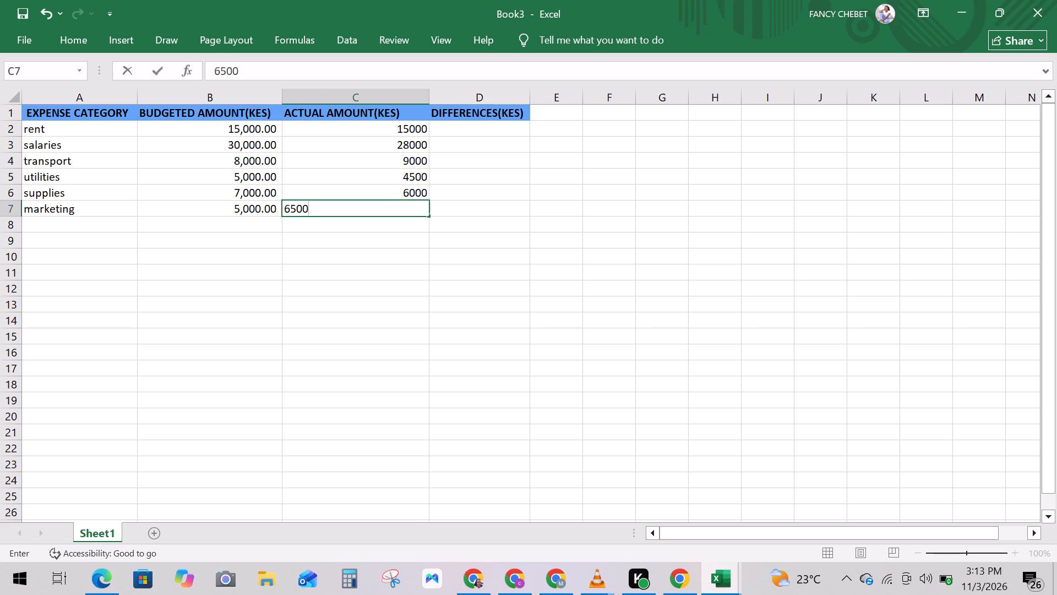
Format the actual amounts in C2:C7 with the comma number style, showing thousands separators and two decimals.
{"action": "left_click", "coordinate": [318, 122]}
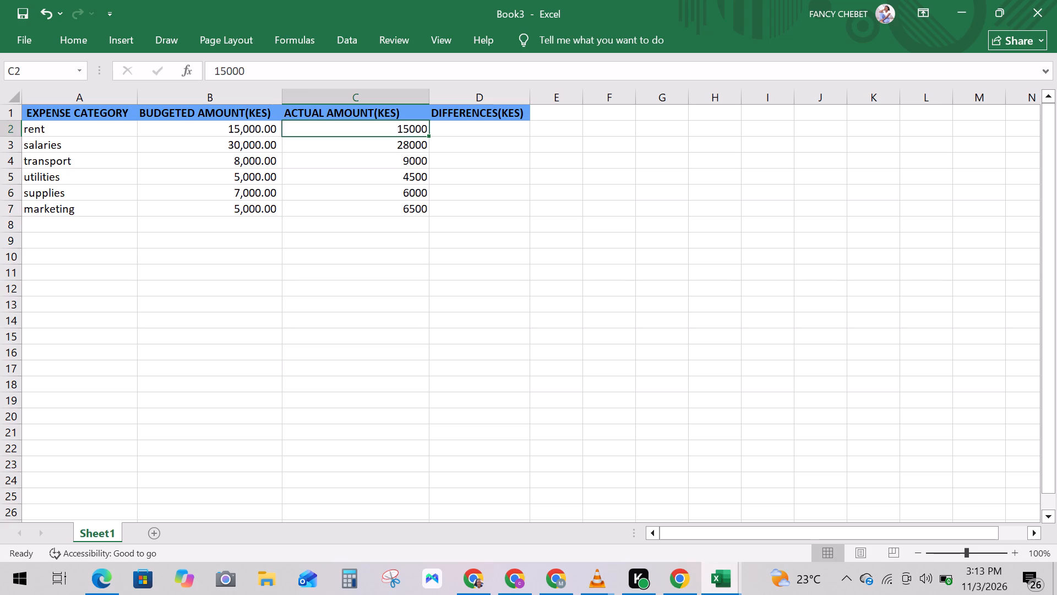
{"action": "left_click_drag", "start_coordinate": [325, 125], "coordinate": [352, 207]}
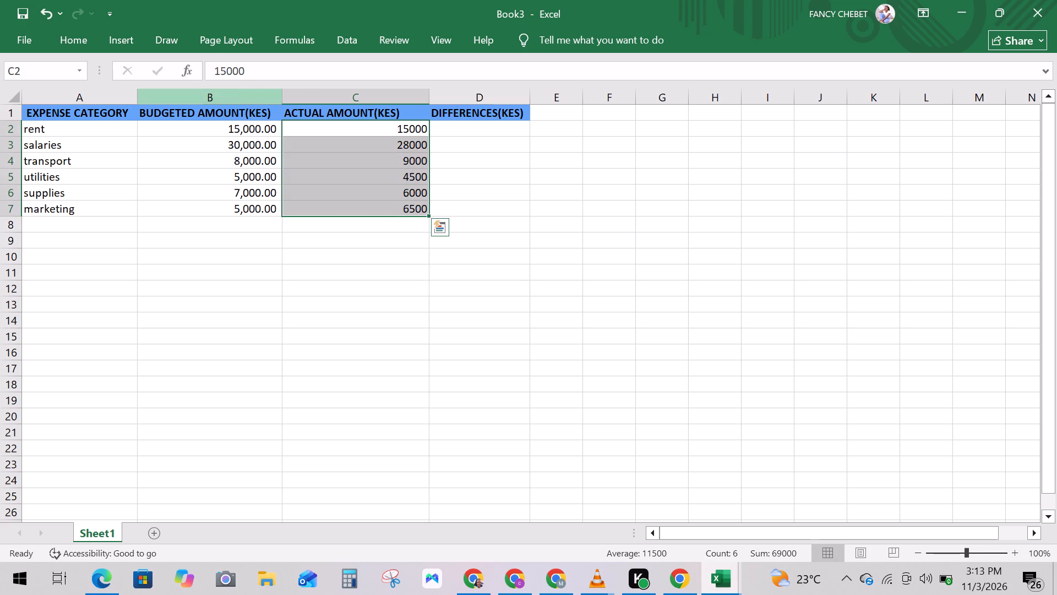
{"action": "left_click", "coordinate": [79, 35]}
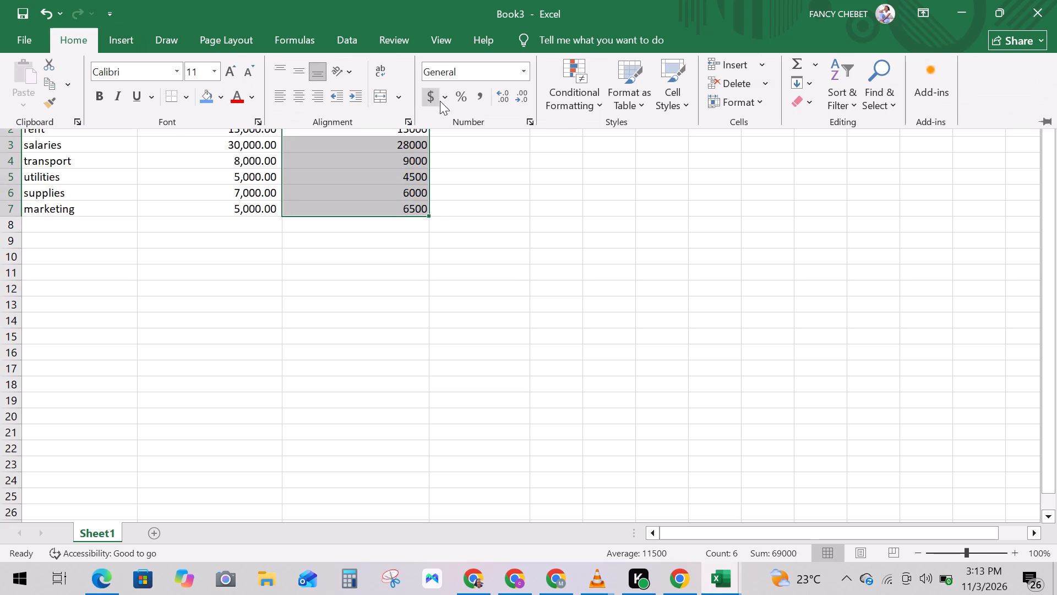
{"action": "left_click", "coordinate": [481, 95]}
{"action": "left_click", "coordinate": [473, 166]}
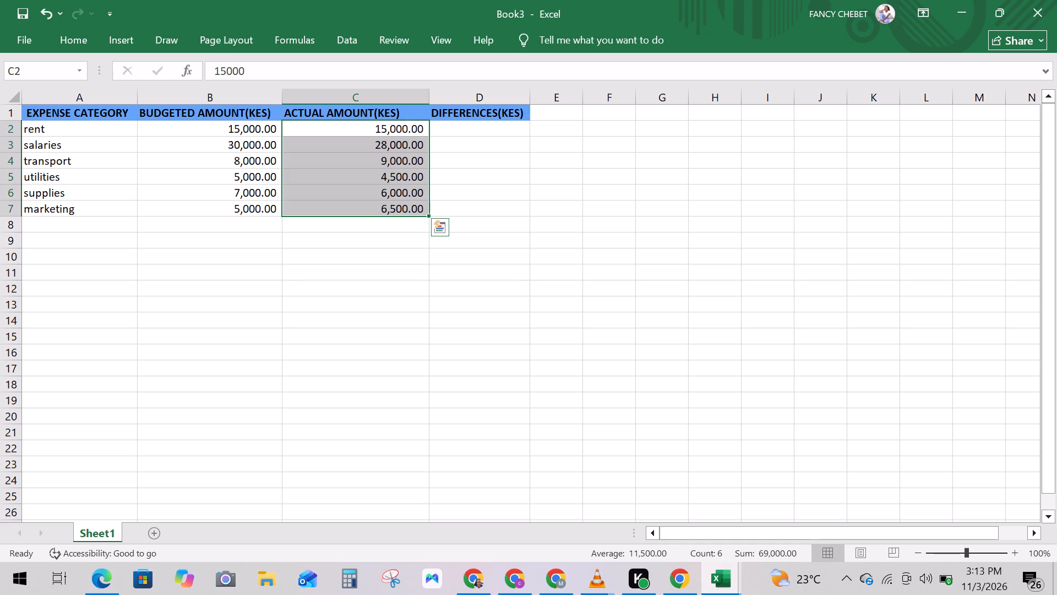
Save the workbook as BUSINESS BUDGET REPORT in the OneDrive Documentos folder.
{"action": "key", "text": "ctrl+s"}
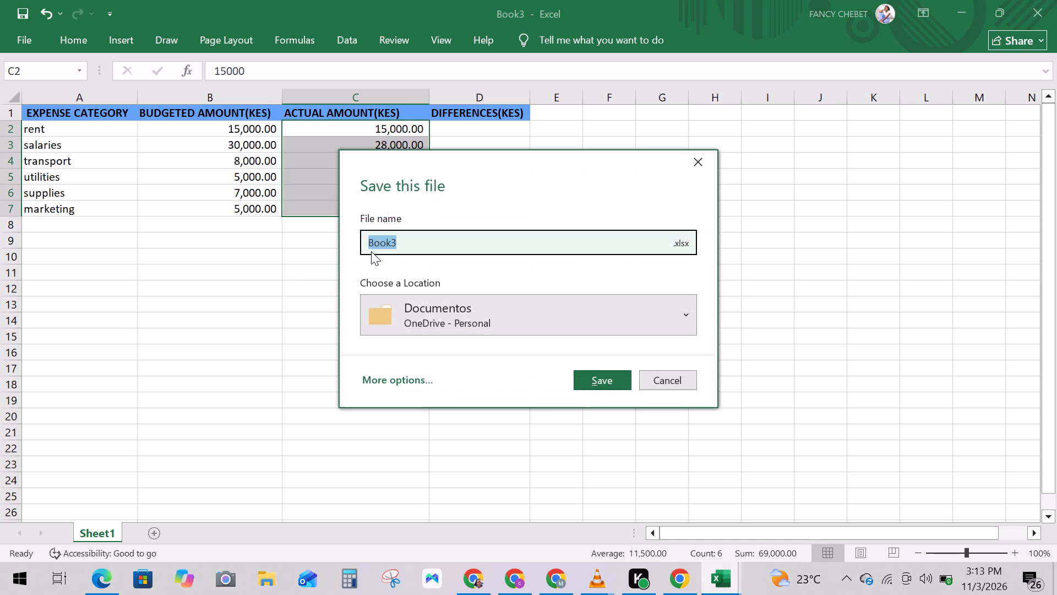
{"action": "key", "text": "BackSpace"}
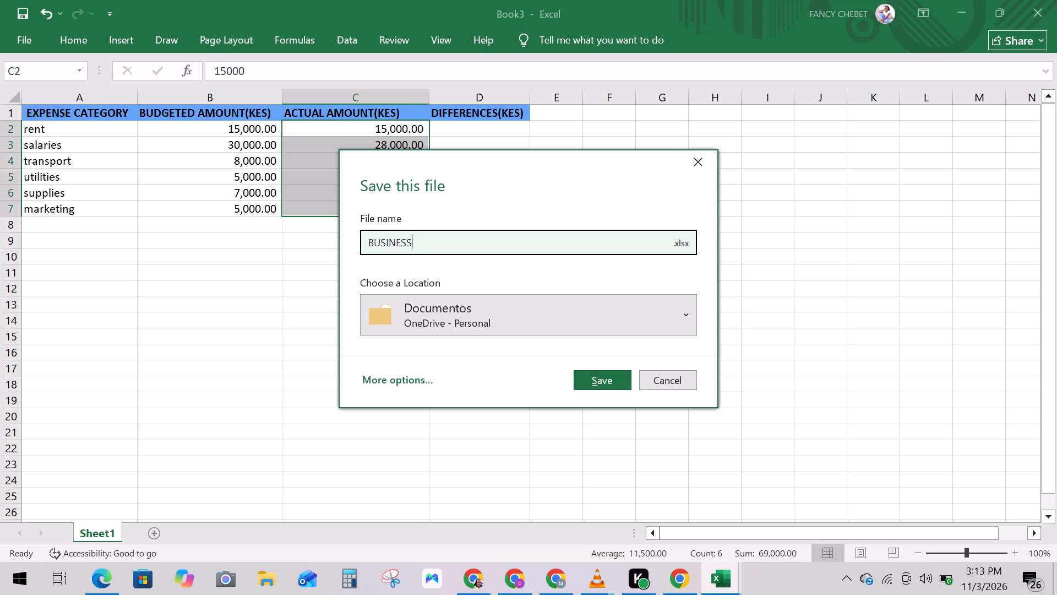
{"action": "type", "text": "UDGET"}
{"action": "key", "text": "space"}
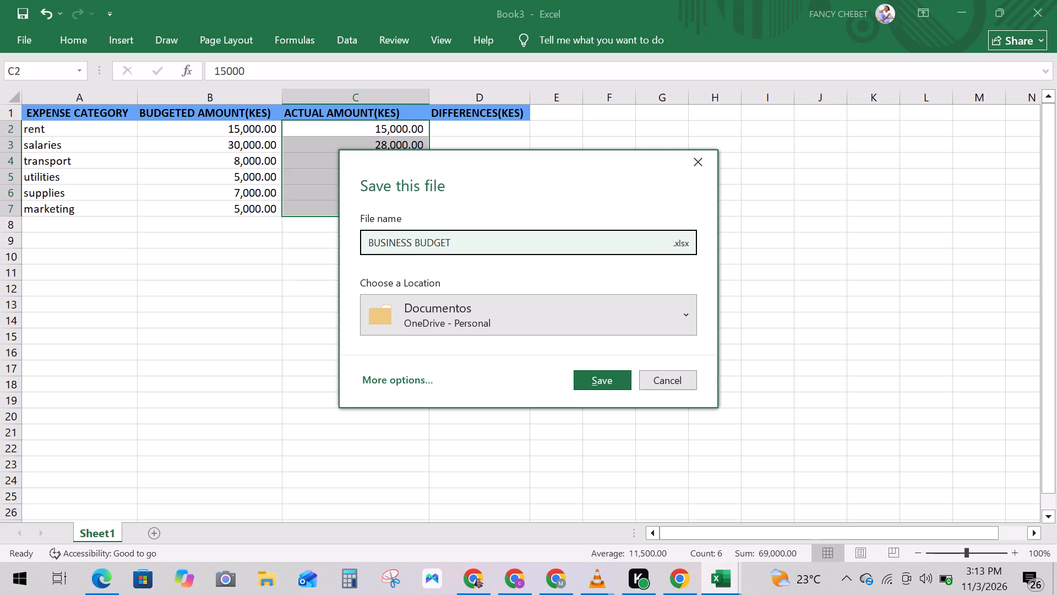
{"action": "type", "text": "REPORT"}
{"action": "left_click", "coordinate": [591, 385]}
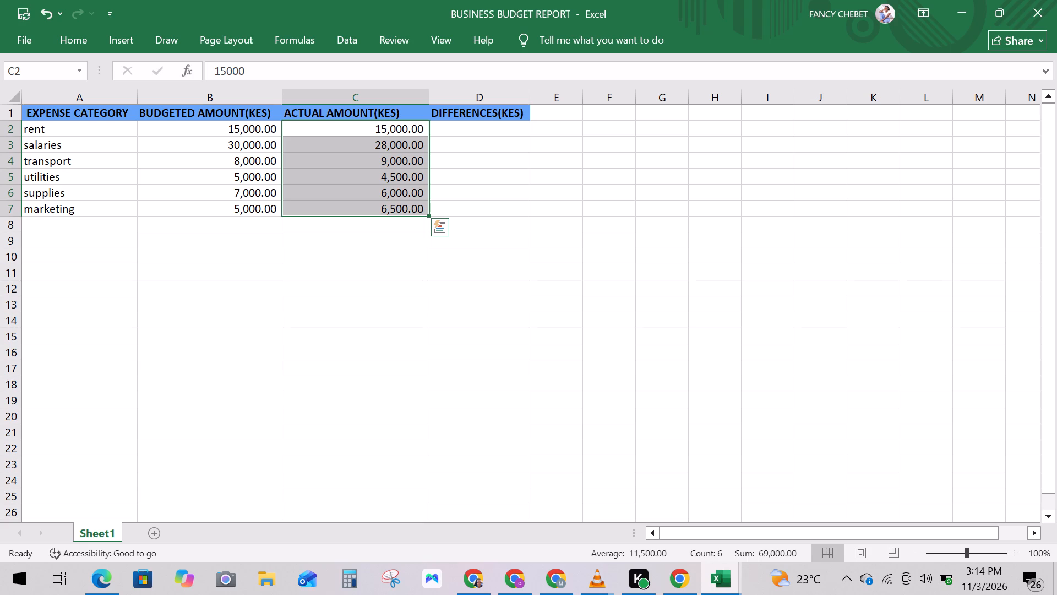
Calculate the rent difference in cell D2 with the formula =B2-C2.
{"action": "left_click", "coordinate": [497, 131]}
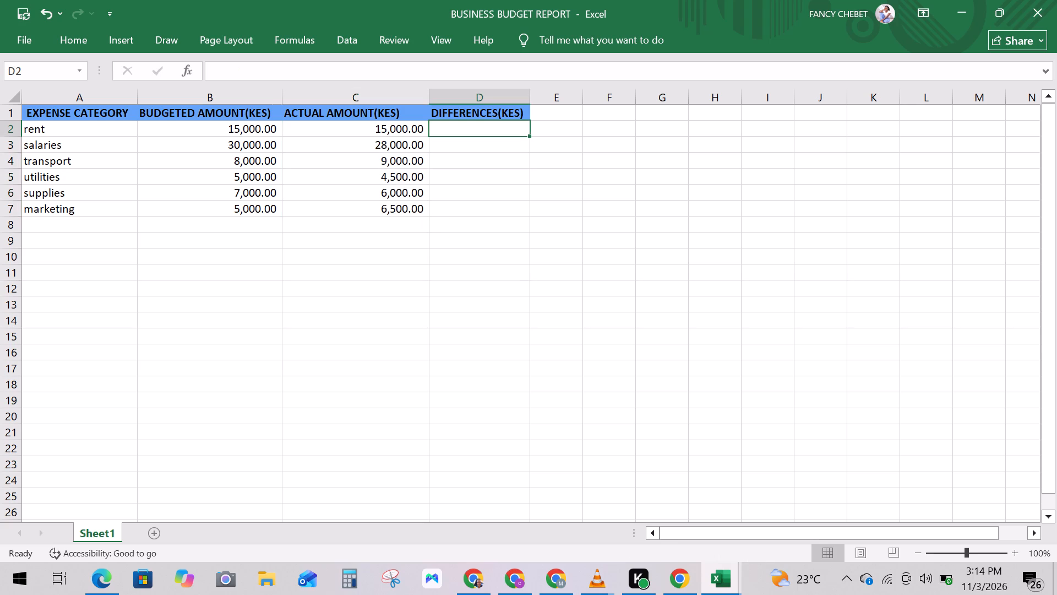
{"action": "key", "text": "equal"}
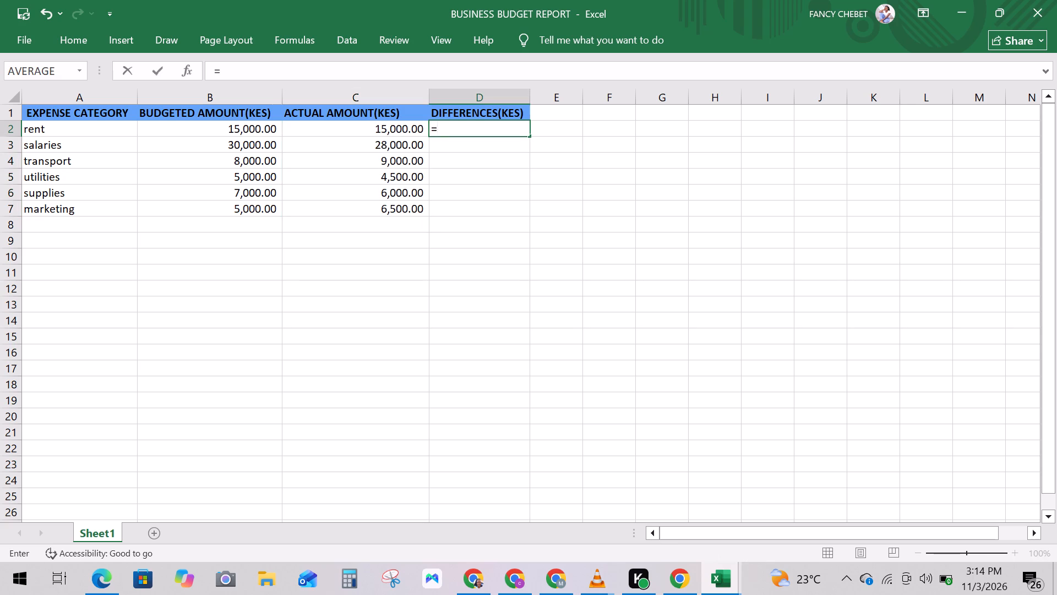
{"action": "type", "text": "B2"}
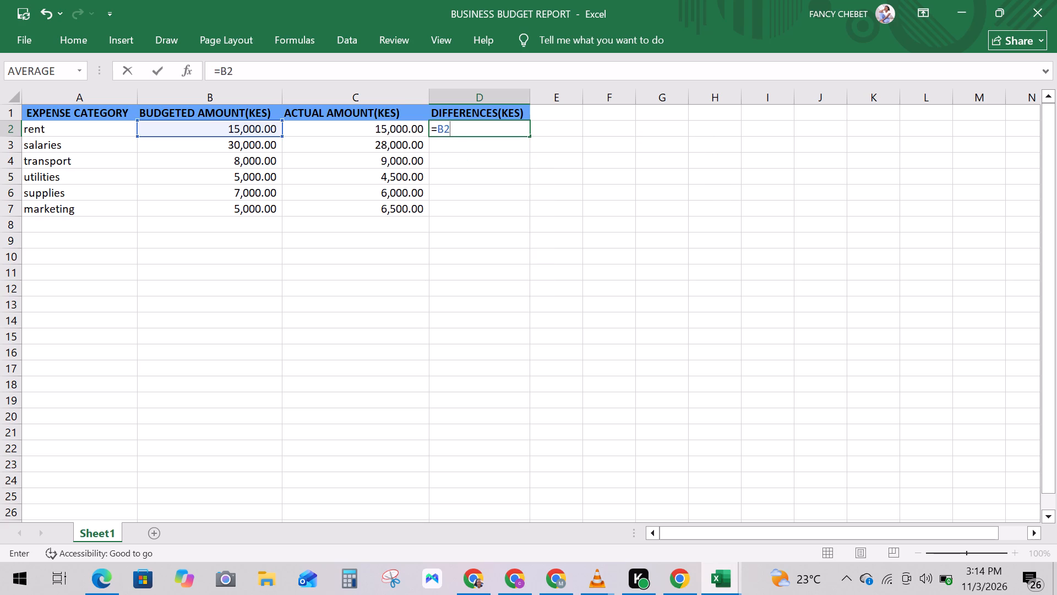
{"action": "key", "text": "equal"}
{"action": "key", "text": "BackSpace"}
{"action": "key", "text": "minus"}
{"action": "key", "text": "2"}
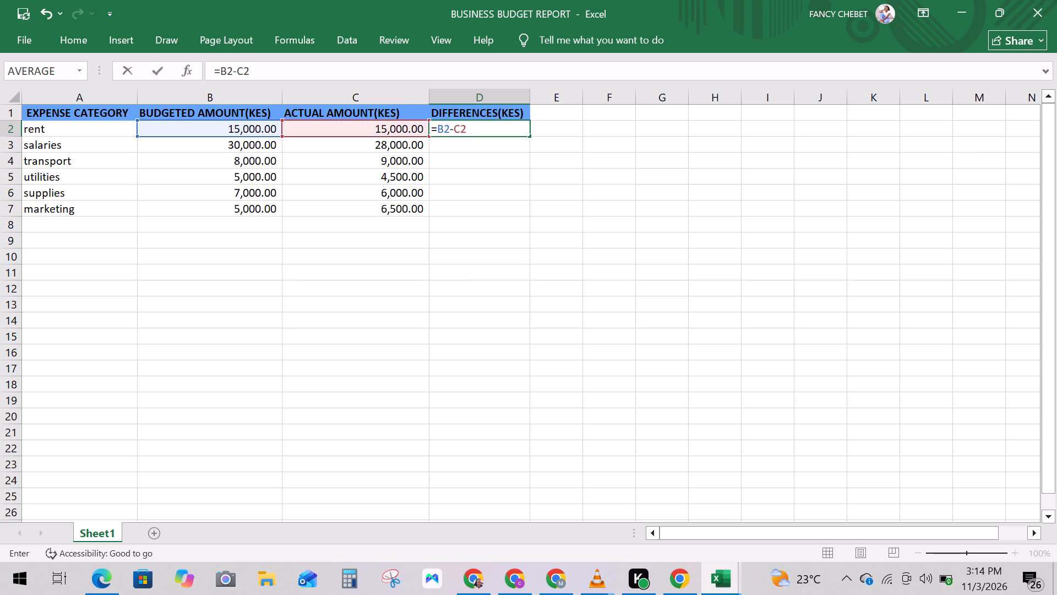
{"action": "key", "text": "Return"}
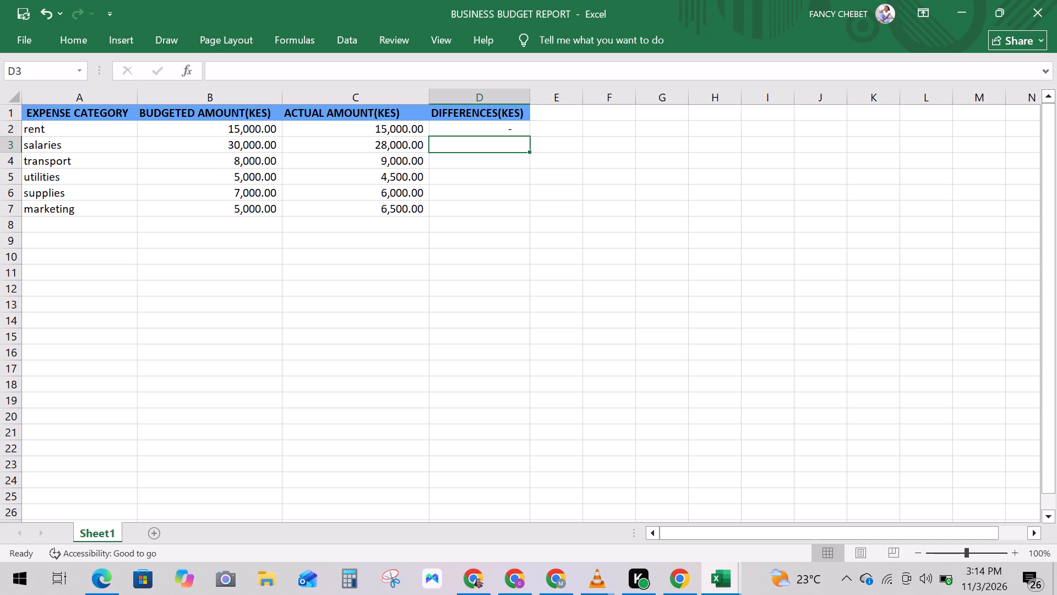
Fill the difference formula from D2 down to D7 for the remaining expense categories.
{"action": "left_click", "coordinate": [510, 129]}
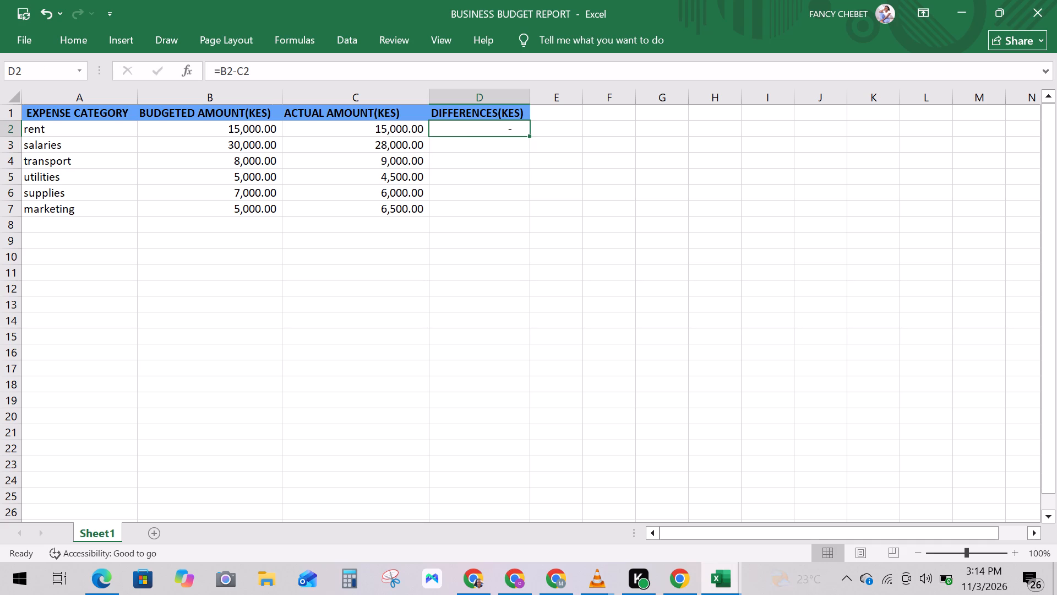
{"action": "left_click", "coordinate": [494, 144]}
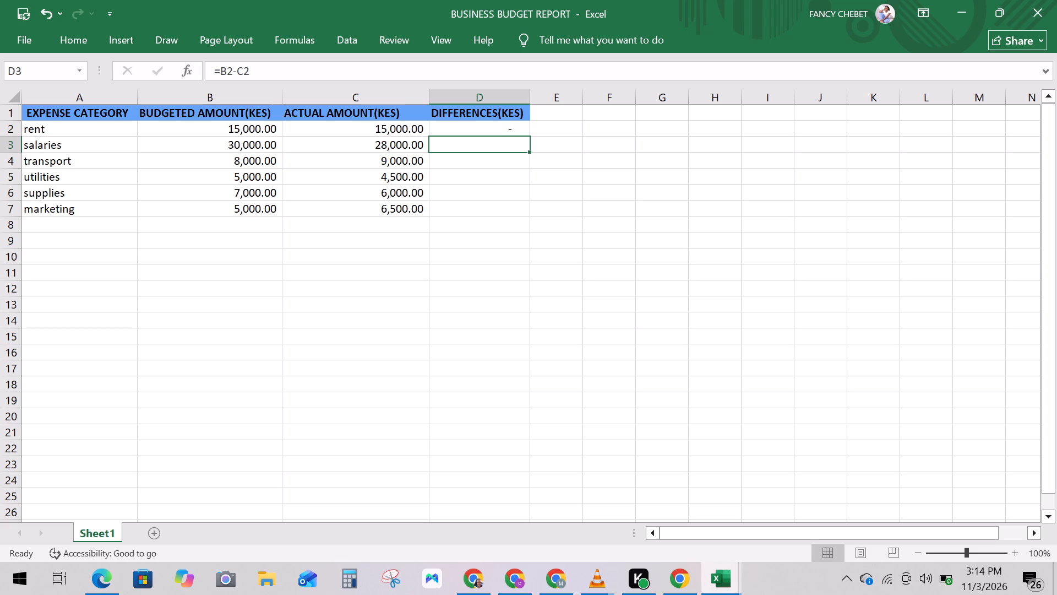
{"action": "left_click", "coordinate": [510, 128]}
{"action": "left_click_drag", "start_coordinate": [529, 133], "coordinate": [532, 187]}
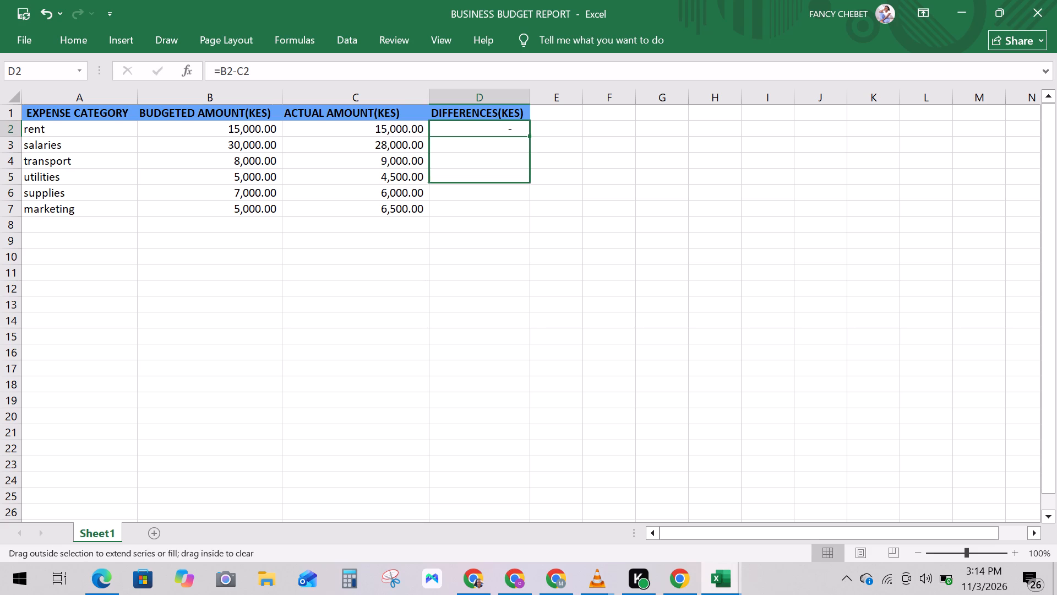
{"action": "left_click_drag", "start_coordinate": [532, 187], "coordinate": [531, 212]}
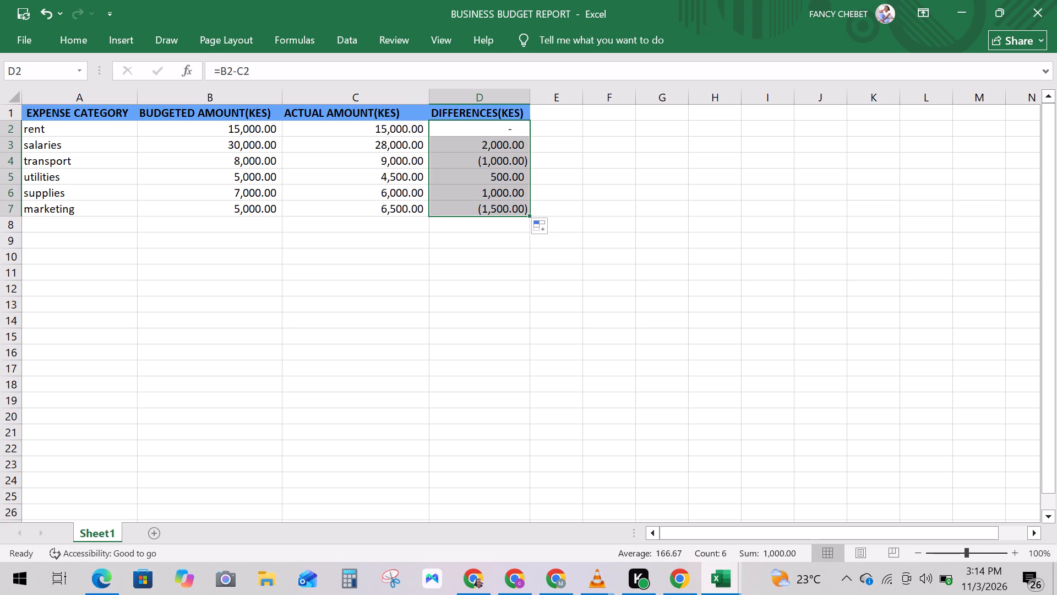
{"action": "left_click", "coordinate": [570, 152]}
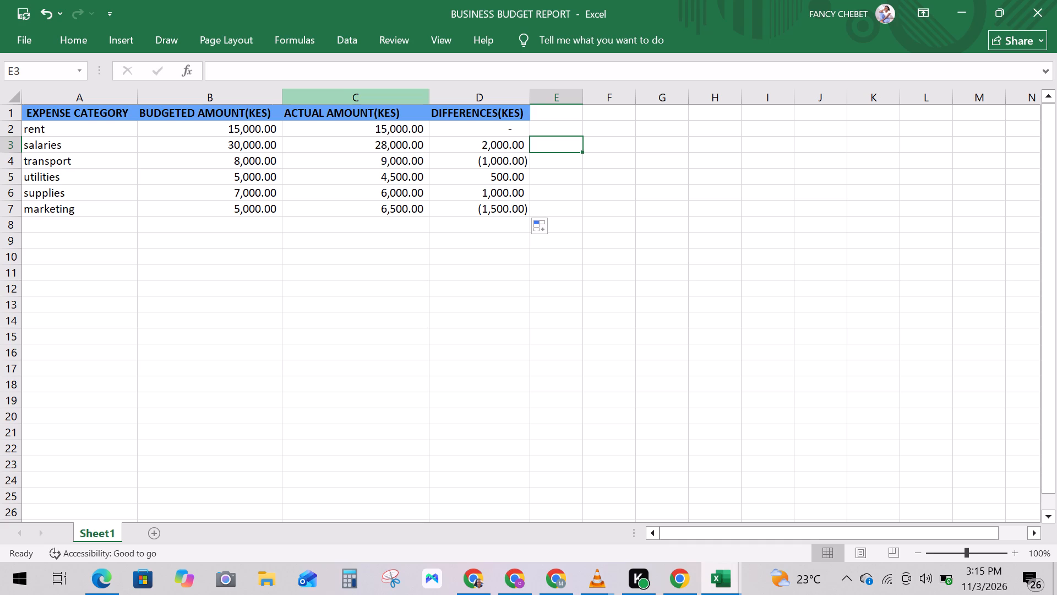
Label cell A9 as TOTAL, leaving row 8 blank below the expense categories.
{"action": "left_click", "coordinate": [63, 245]}
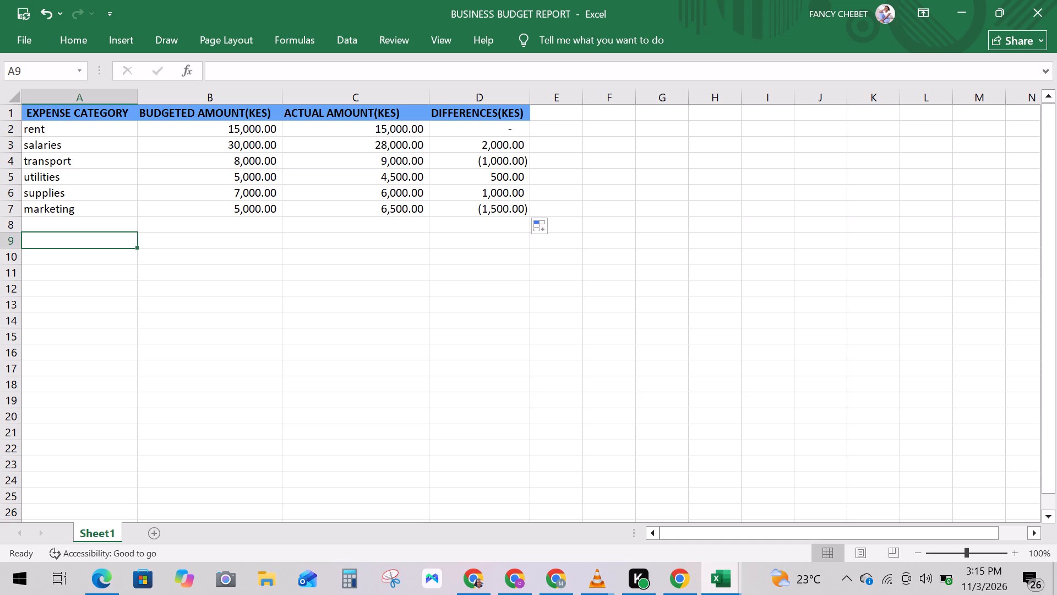
{"action": "type", "text": "TOTAL"}
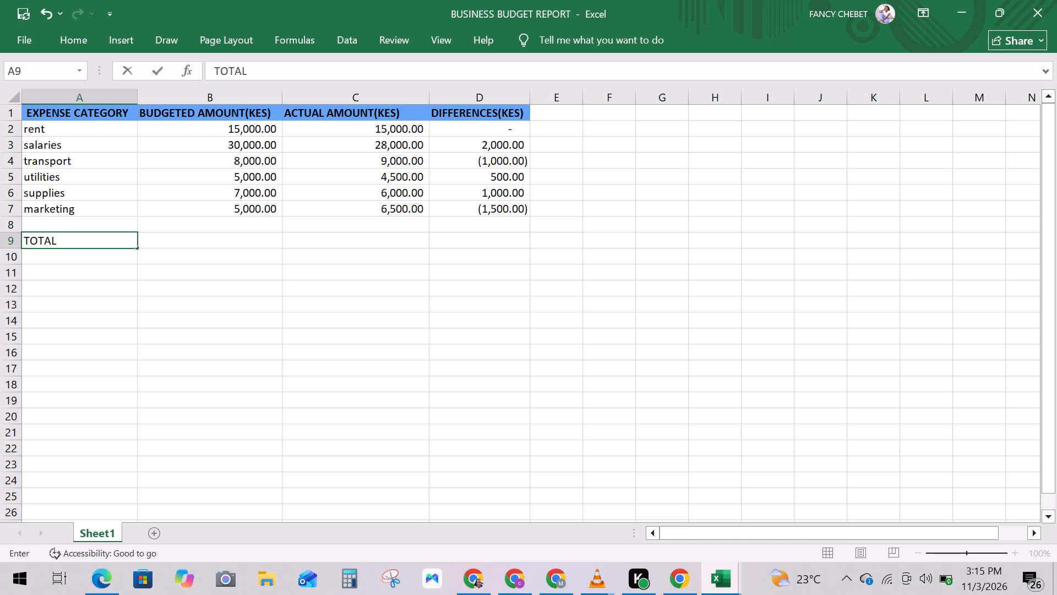
Total the budgeted amounts in cell B9 with the formula =SUM(B2:B7).
{"action": "left_click", "coordinate": [157, 242]}
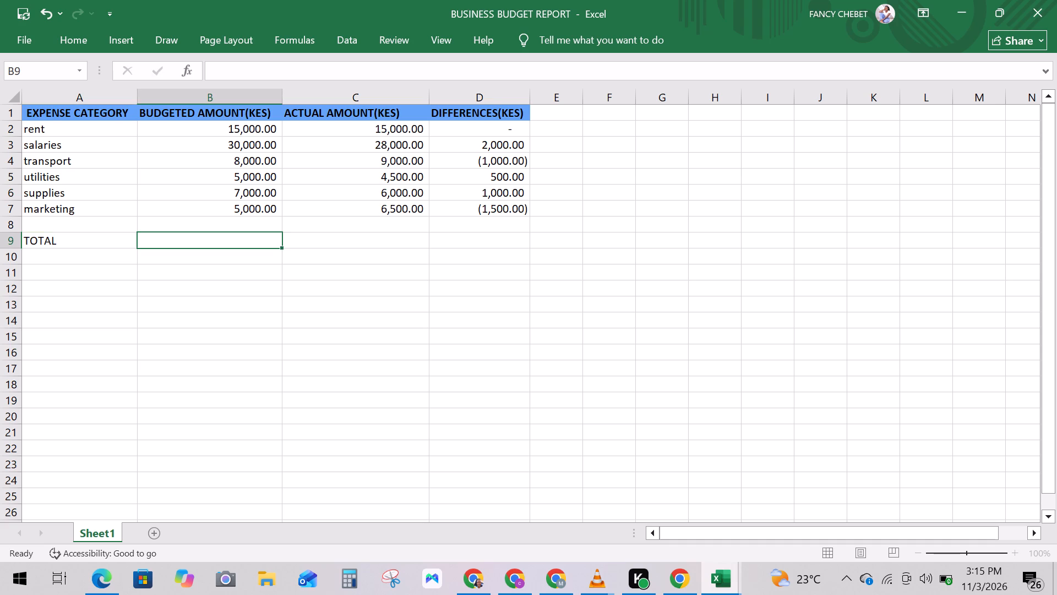
{"action": "key", "text": "equal"}
{"action": "type", "text": "SUM"}
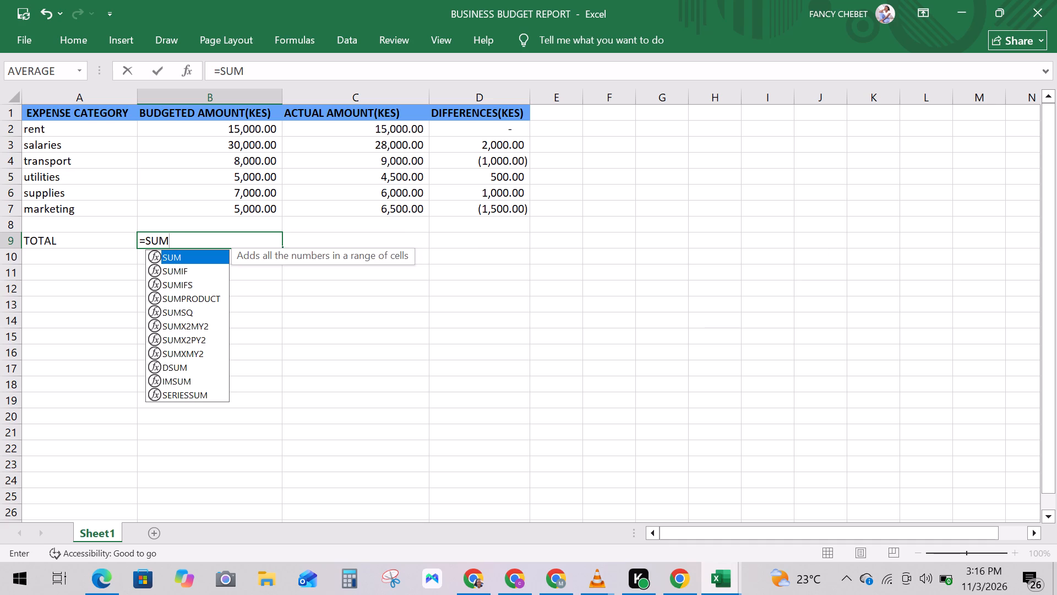
{"action": "double_click", "coordinate": [204, 257]}
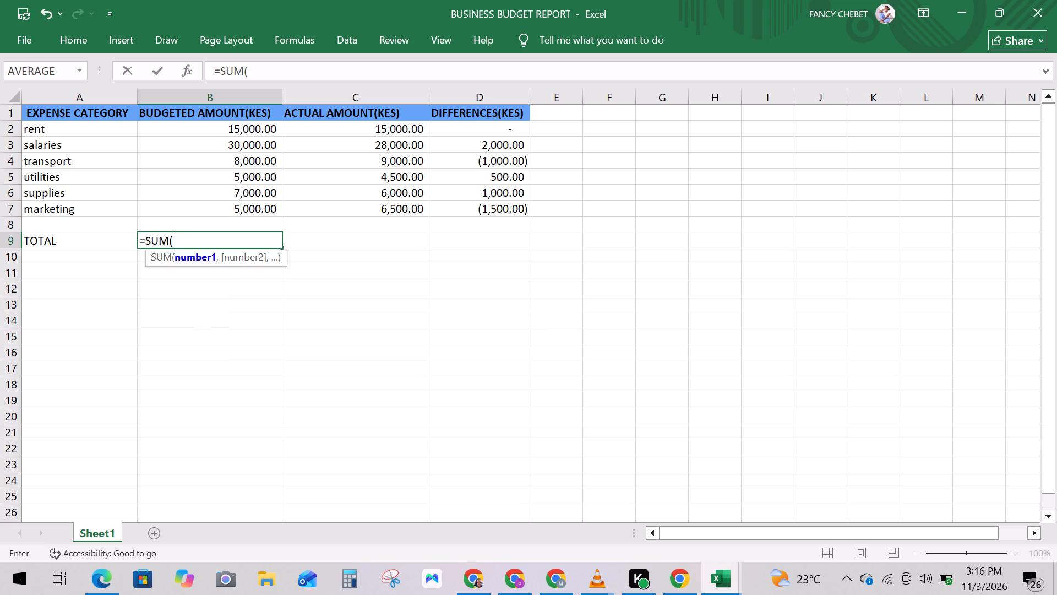
{"action": "left_click", "coordinate": [203, 257]}
{"action": "left_click_drag", "start_coordinate": [222, 130], "coordinate": [222, 209]}
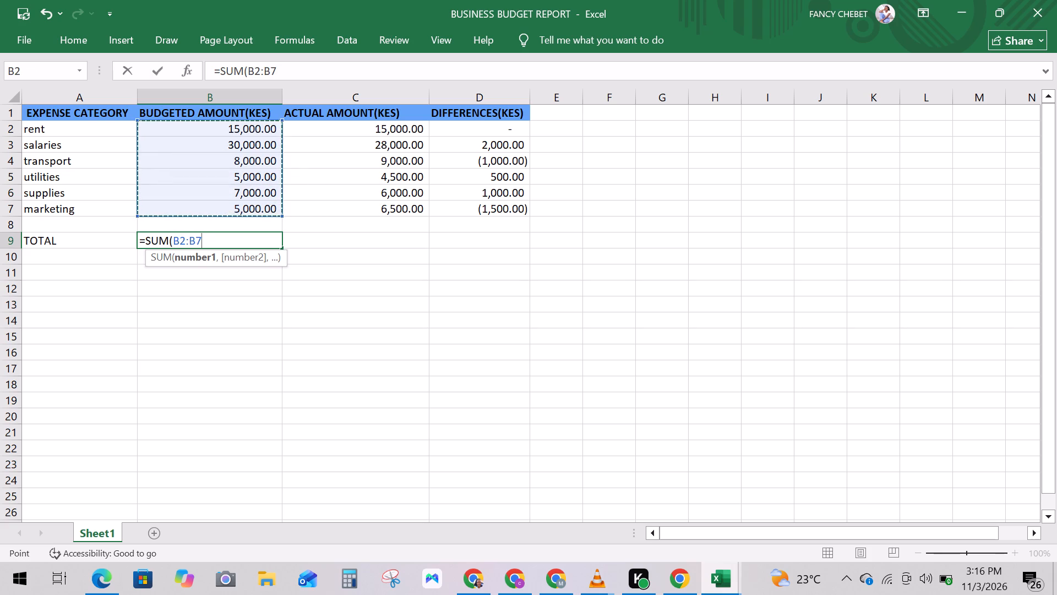
{"action": "key", "text": "shift+parenright"}
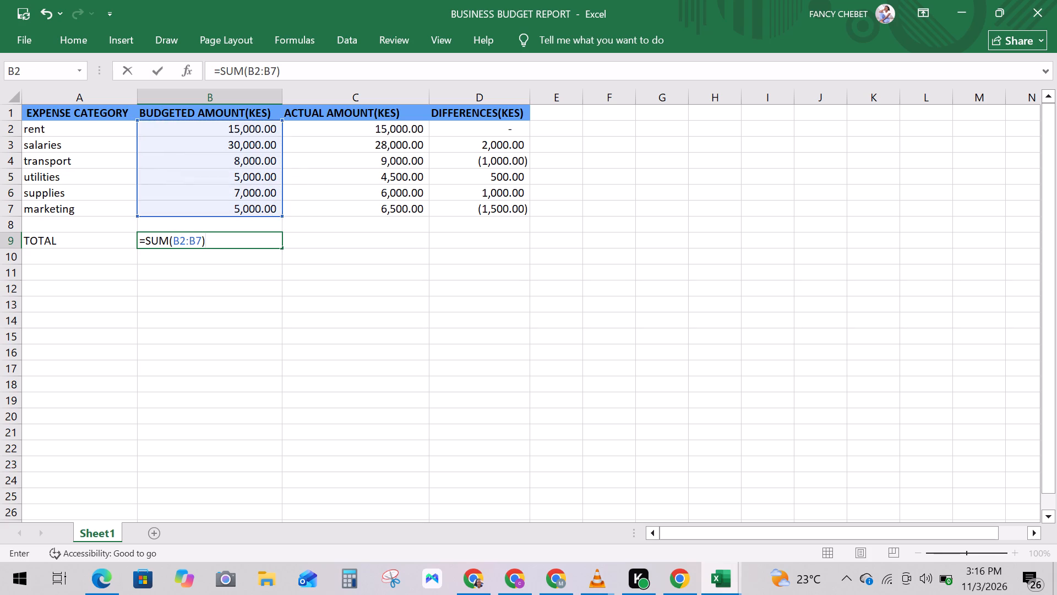
{"action": "key", "text": "Return"}
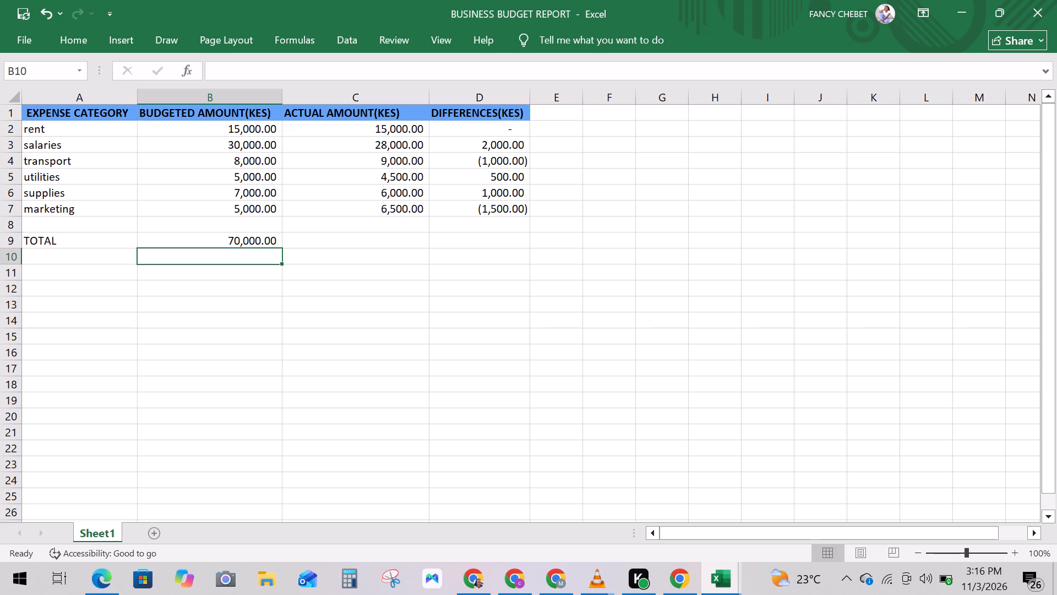
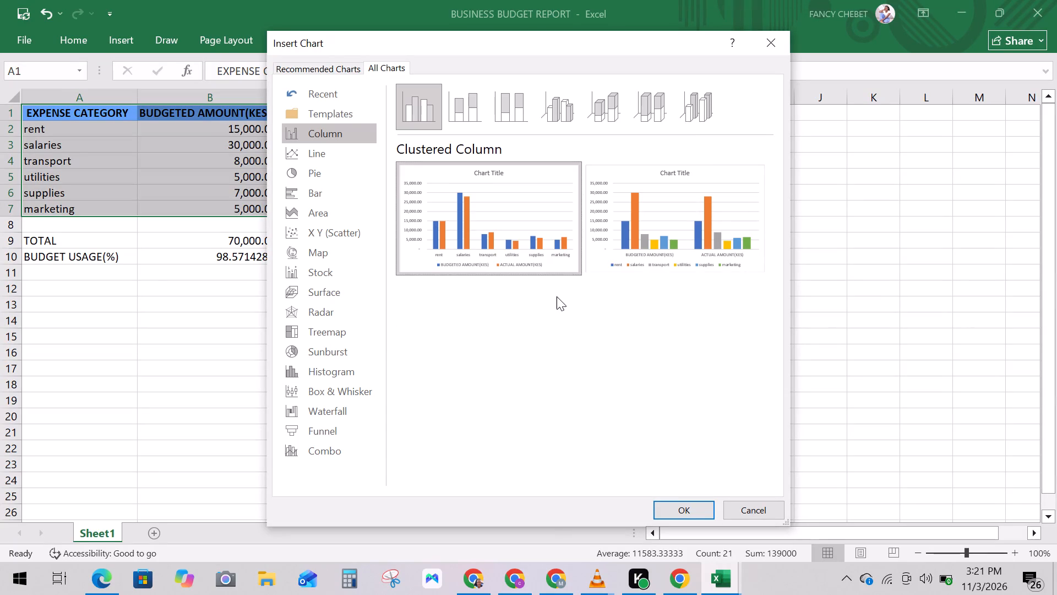
Insert a clustered column chart comparing the budgeted and actual amounts, grouped by expense category.
{"action": "left_click", "coordinate": [542, 238]}
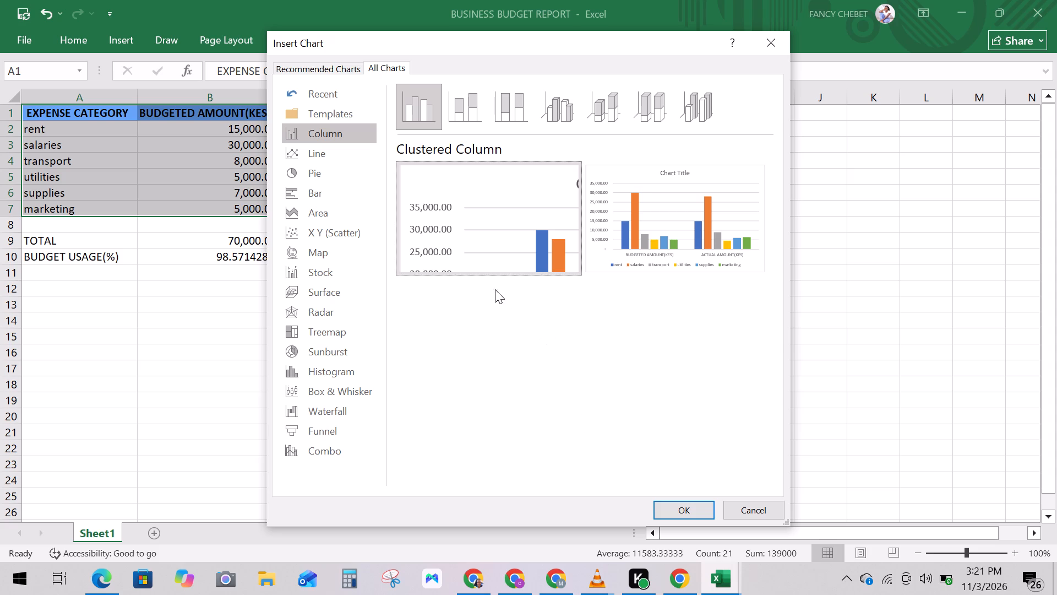
{"action": "left_click", "coordinate": [638, 264]}
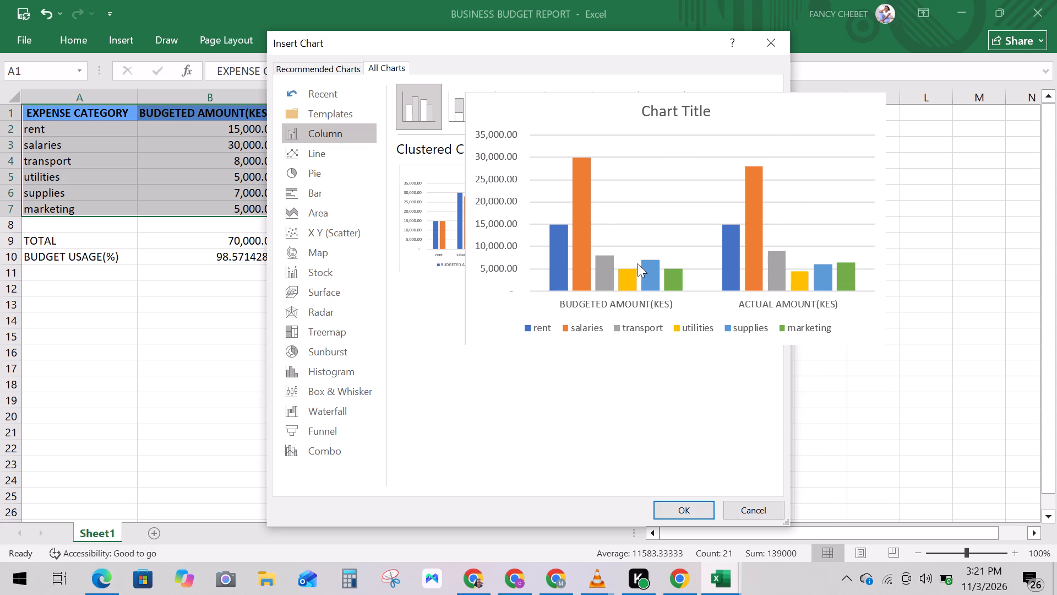
{"action": "left_click", "coordinate": [526, 259]}
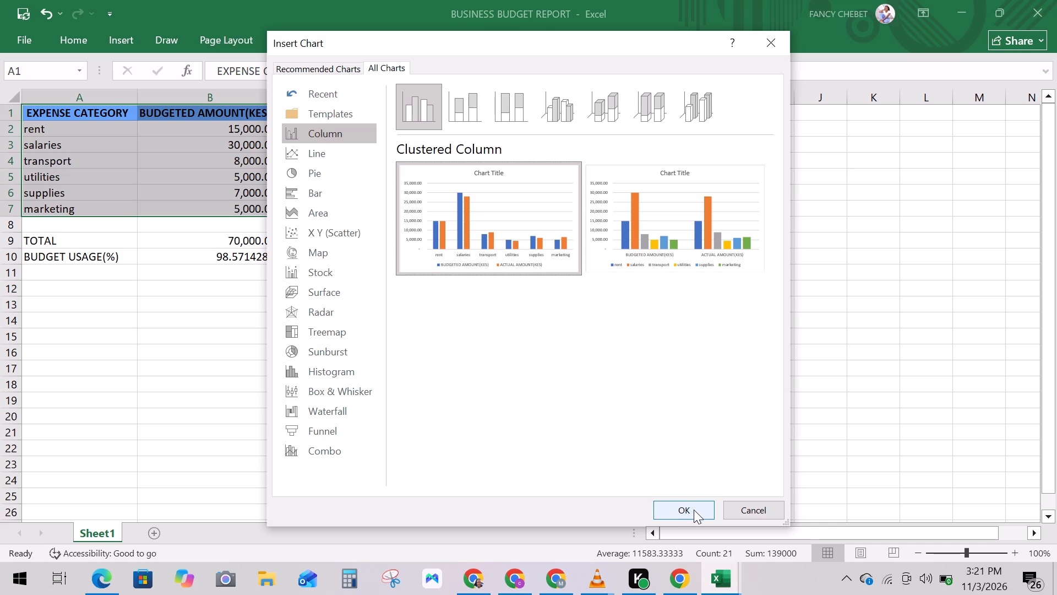
{"action": "left_click", "coordinate": [694, 510]}
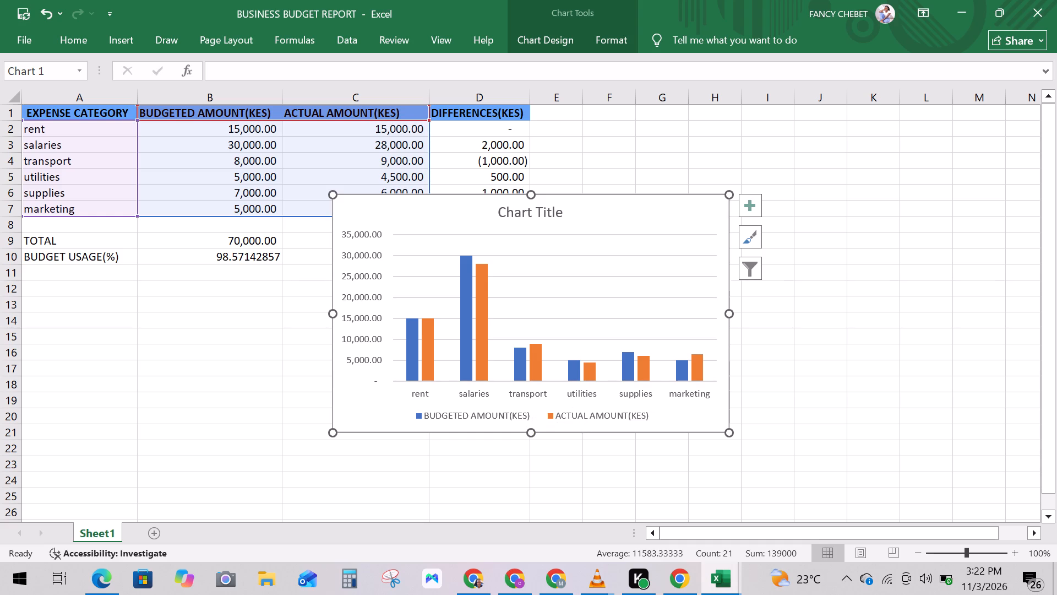
Move the chart clear of the data table, into columns E to L beginning at row 1.
{"action": "left_click_drag", "start_coordinate": [731, 374], "coordinate": [771, 425]}
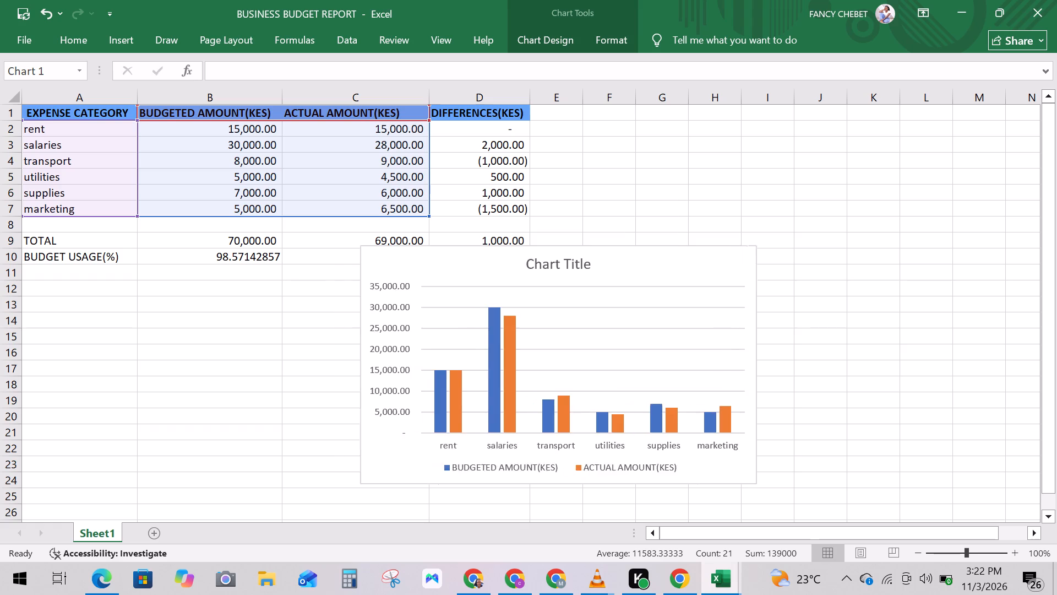
{"action": "left_click_drag", "start_coordinate": [771, 425], "coordinate": [956, 317]}
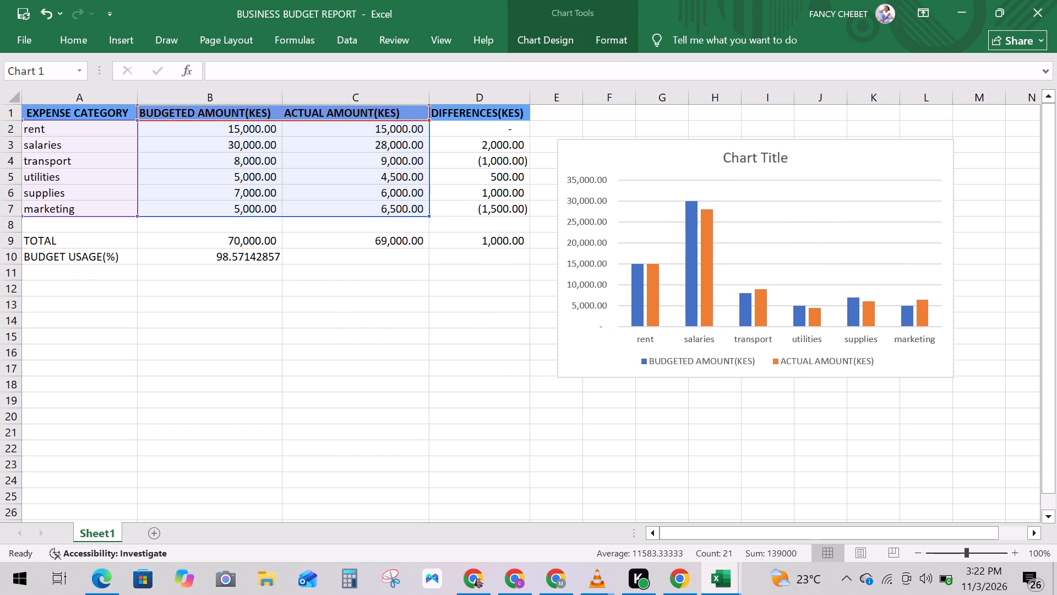
{"action": "left_click", "coordinate": [956, 298]}
{"action": "left_click_drag", "start_coordinate": [956, 308], "coordinate": [952, 278]}
{"action": "left_click", "coordinate": [832, 391]}
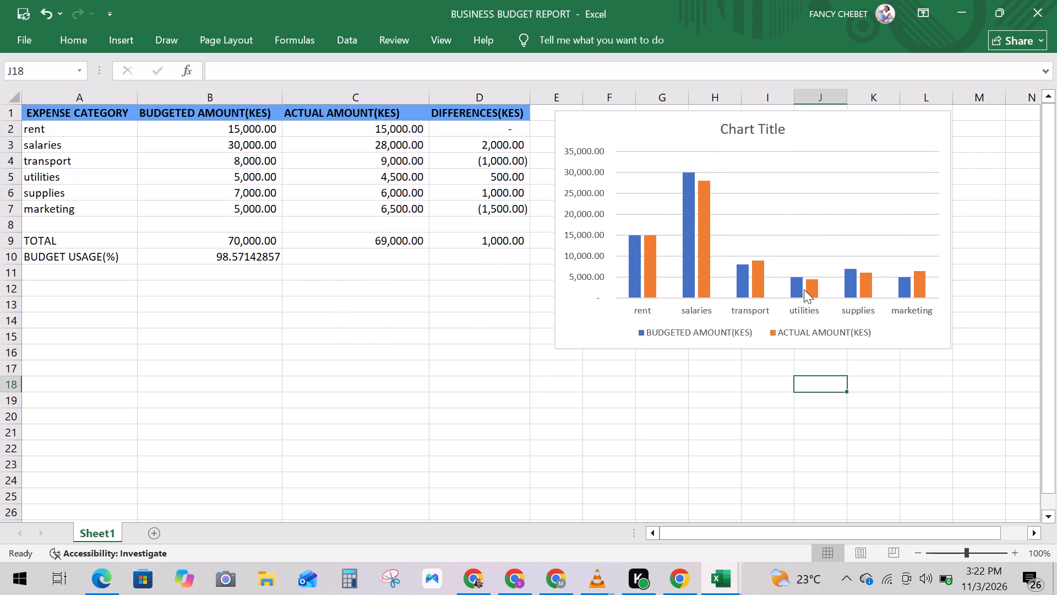
Title the chart BUDGETED VS ACTUAL EXPENSES.
{"action": "left_click", "coordinate": [754, 132]}
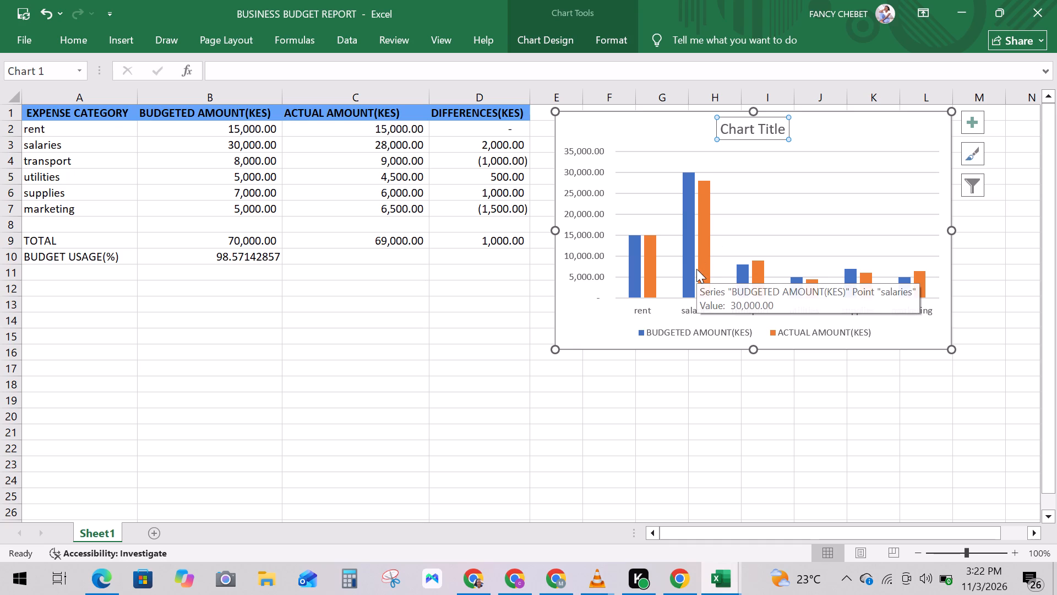
{"action": "key", "text": "b"}
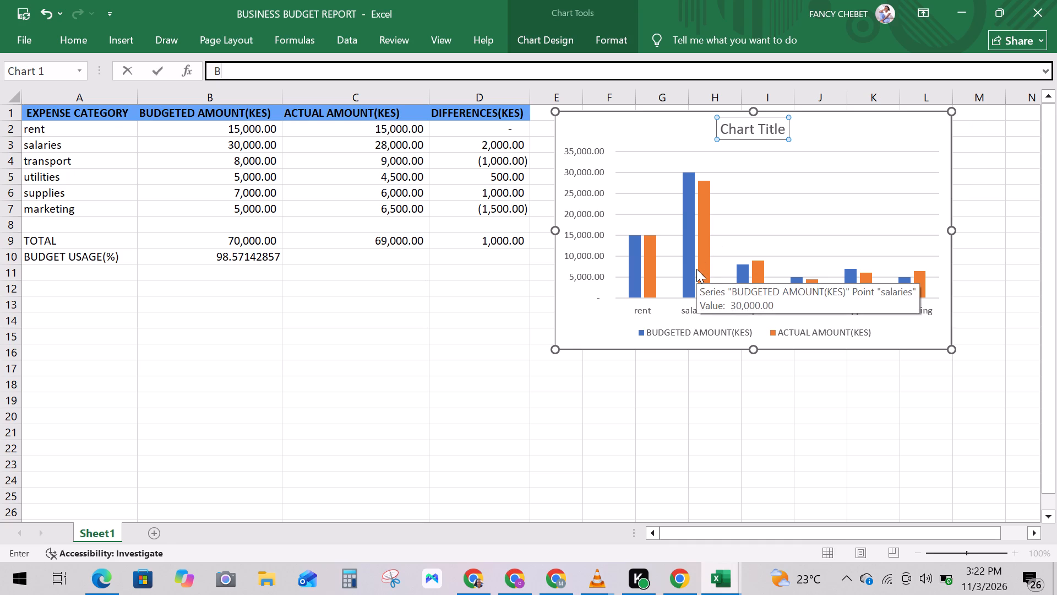
{"action": "key", "text": "u"}
{"action": "left_click", "coordinate": [769, 125]}
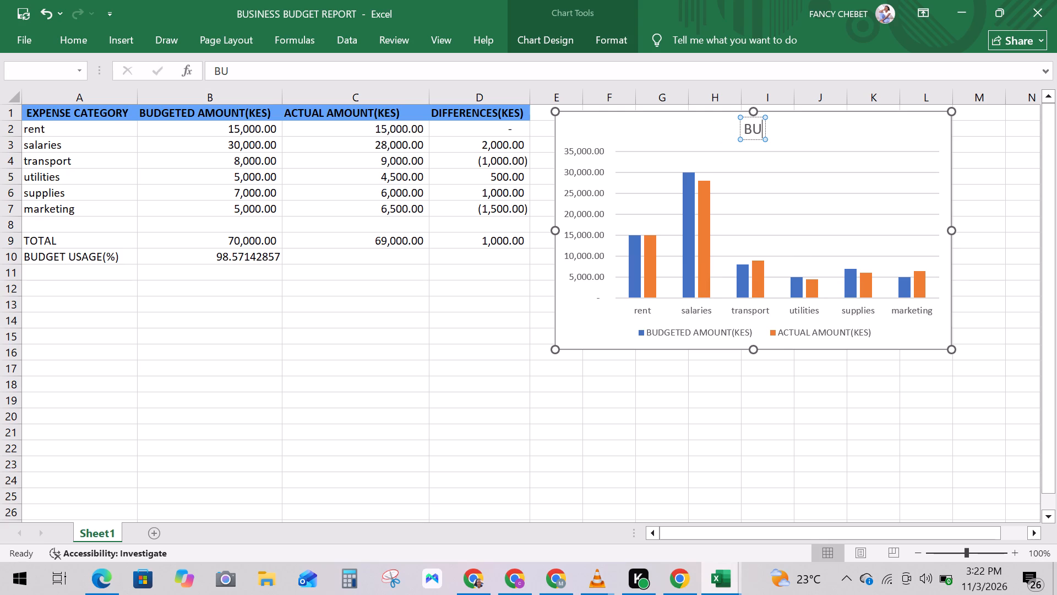
{"action": "key", "text": "d"}
{"action": "type", "text": "GETED"}
{"action": "key", "text": "space"}
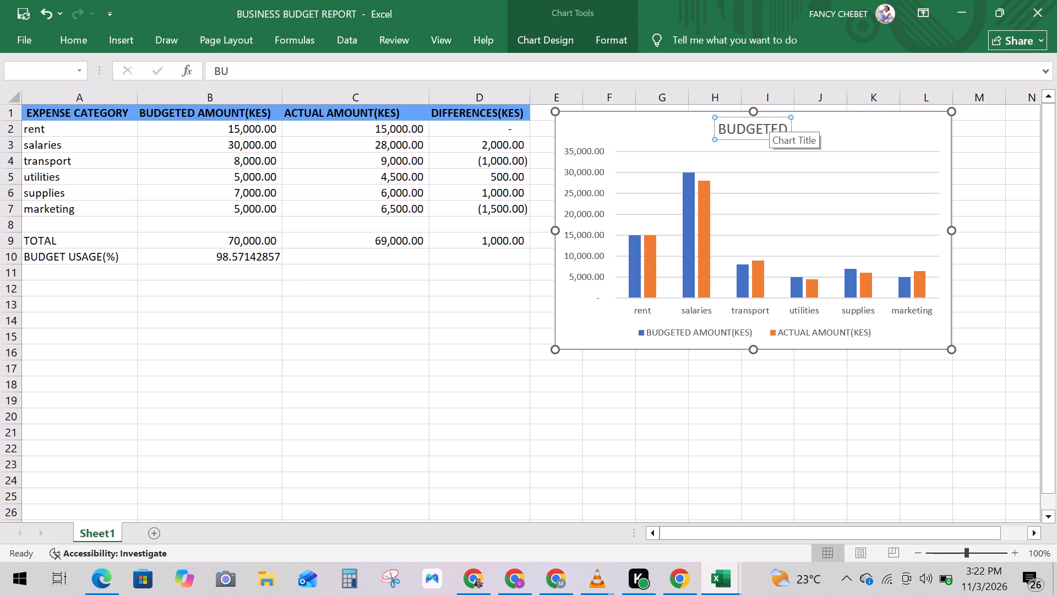
{"action": "type", "text": "VS"}
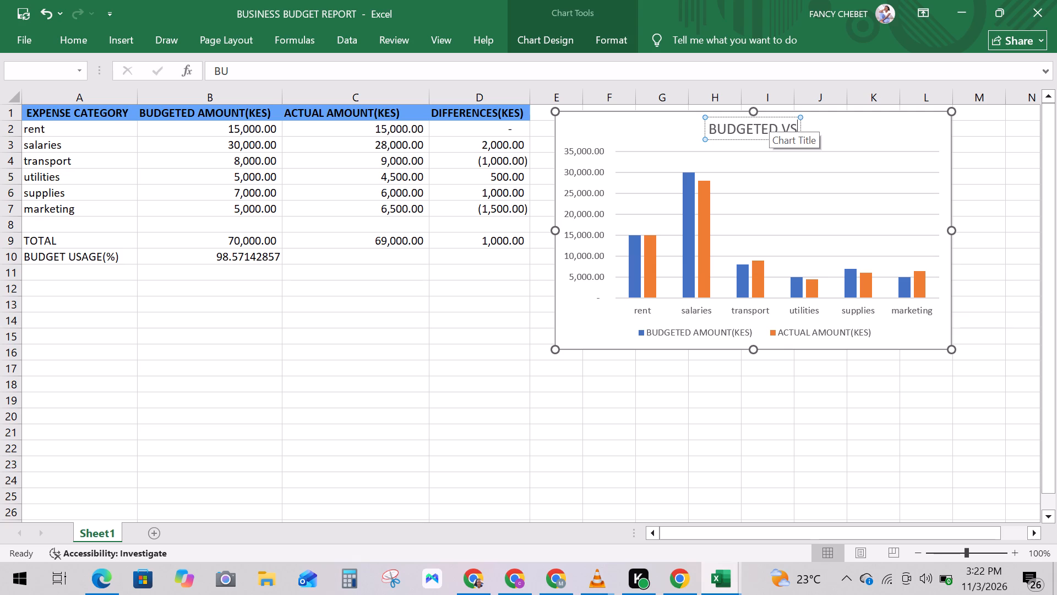
{"action": "key", "text": "space"}
{"action": "type", "text": "ACTUAL"}
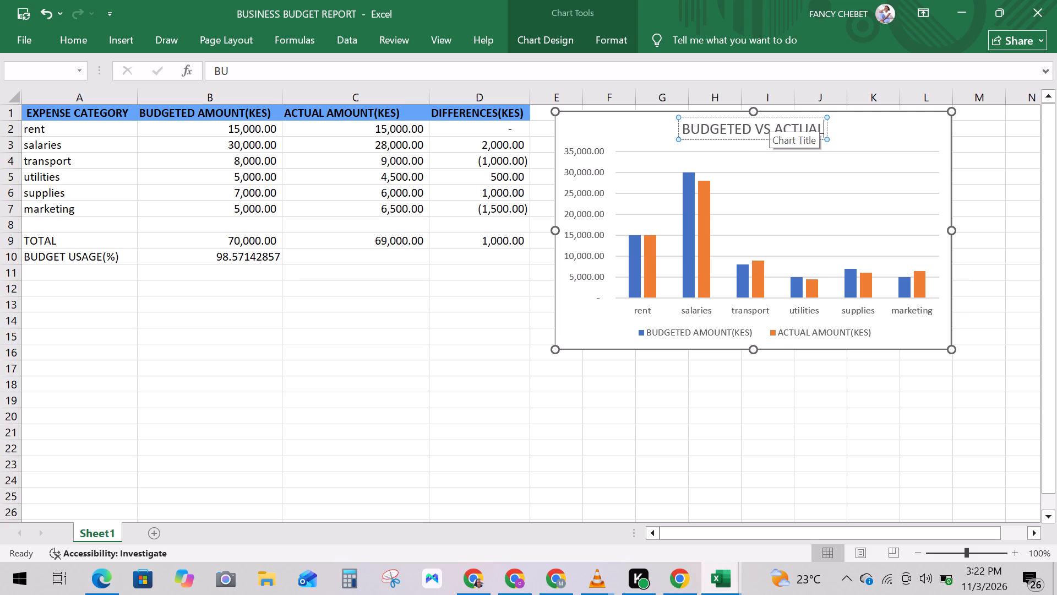
{"action": "key", "text": "space"}
{"action": "type", "text": "EXPENSE"}
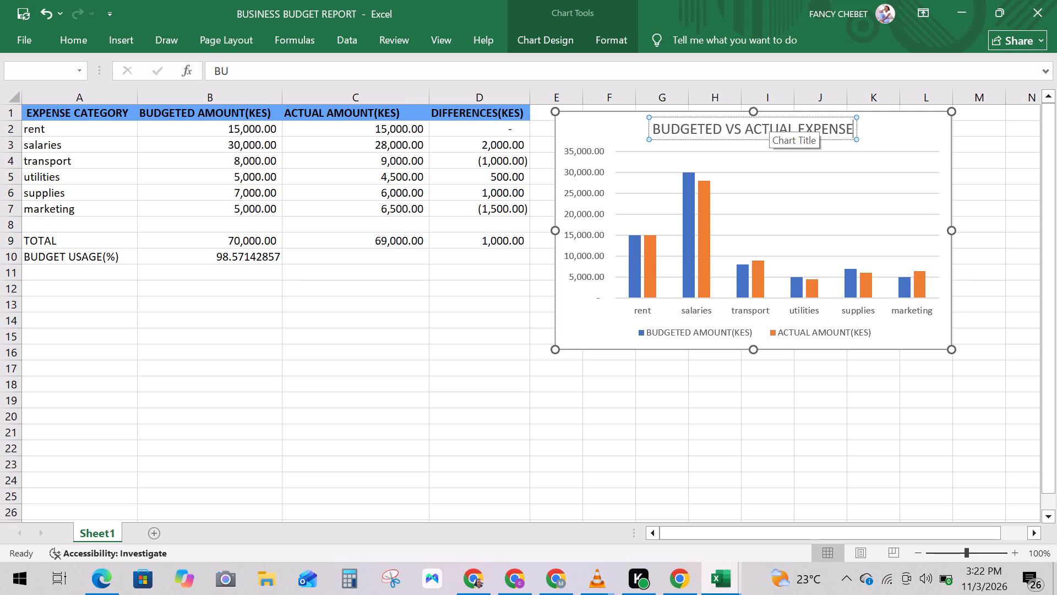
{"action": "key", "text": "s"}
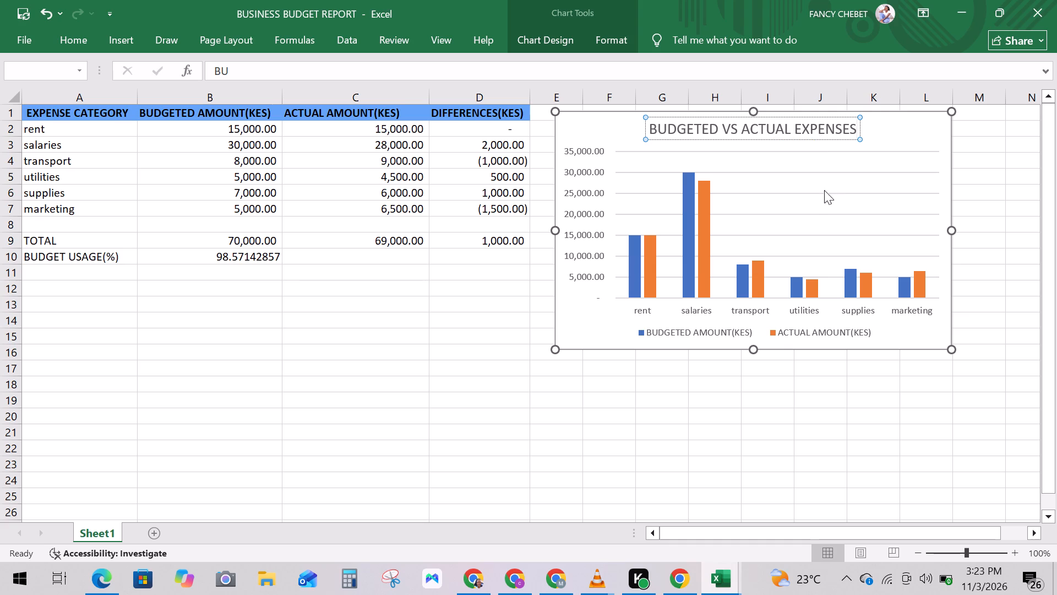
{"action": "key", "text": "Return"}
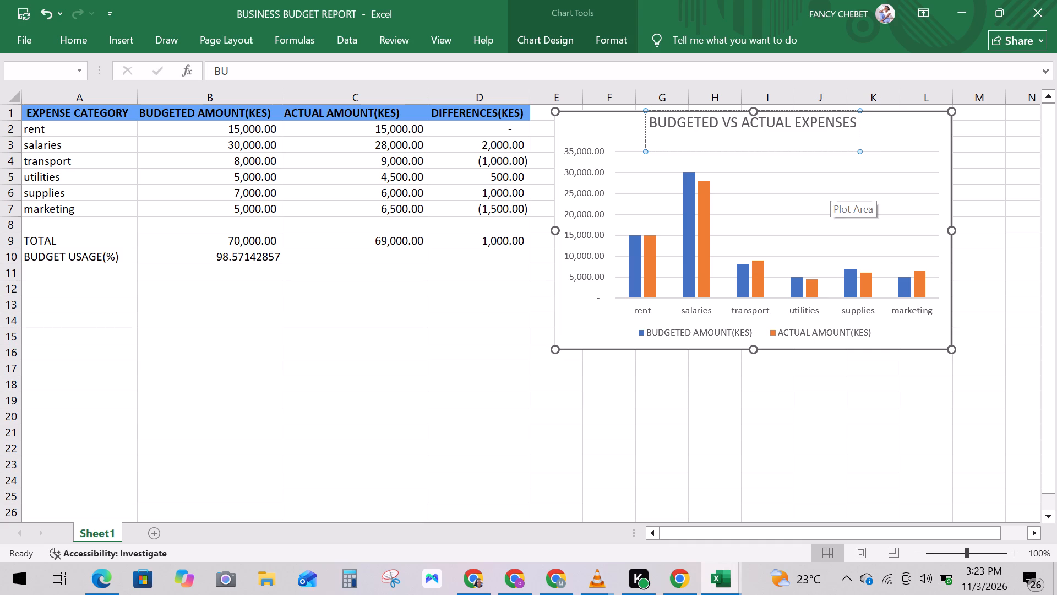
{"action": "left_click", "coordinate": [689, 378]}
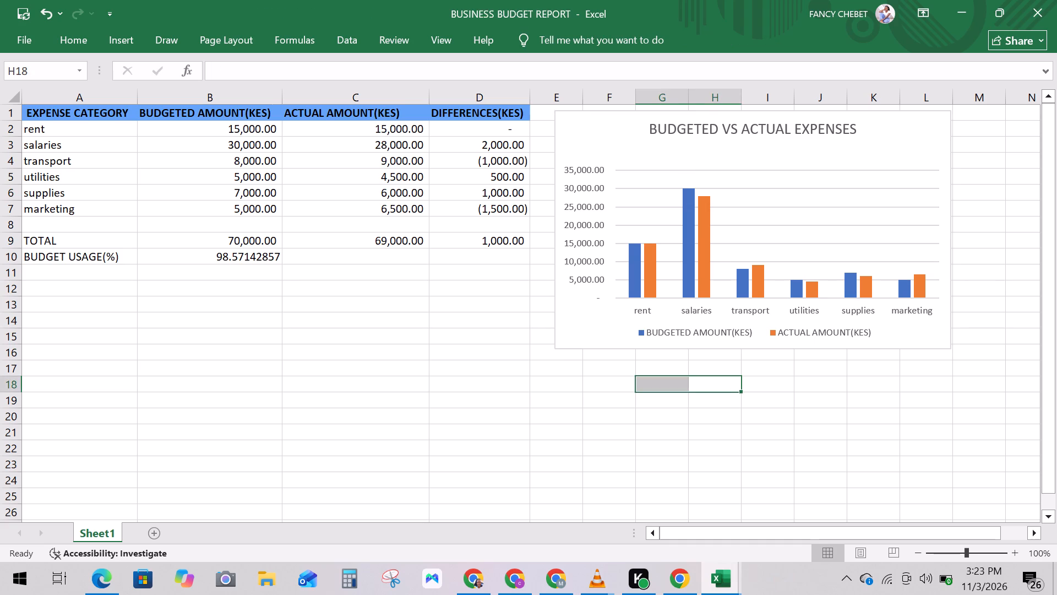
{"action": "left_click", "coordinate": [603, 384]}
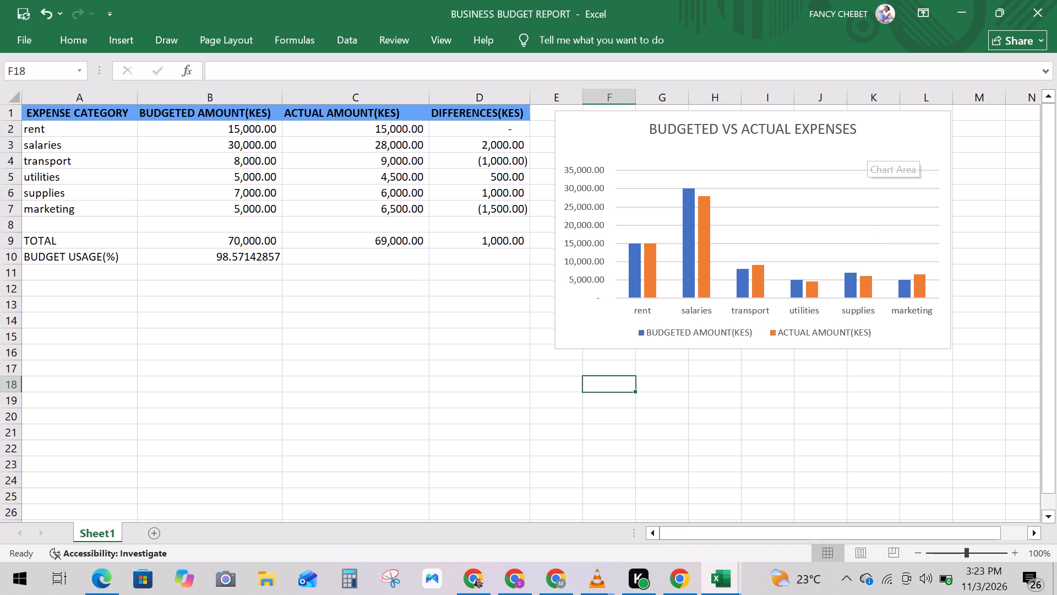
Lower the computer's speaker volume to 70.
{"action": "left_click", "coordinate": [928, 571]}
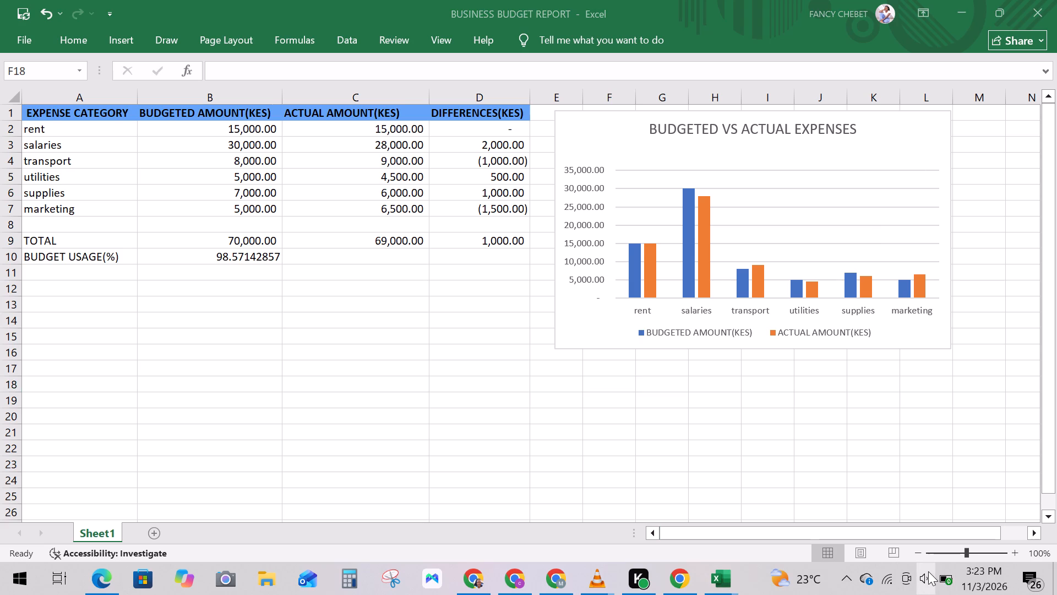
{"action": "scroll", "coordinate": [1025, 497], "scroll_direction": "down", "scroll_amount": 3}
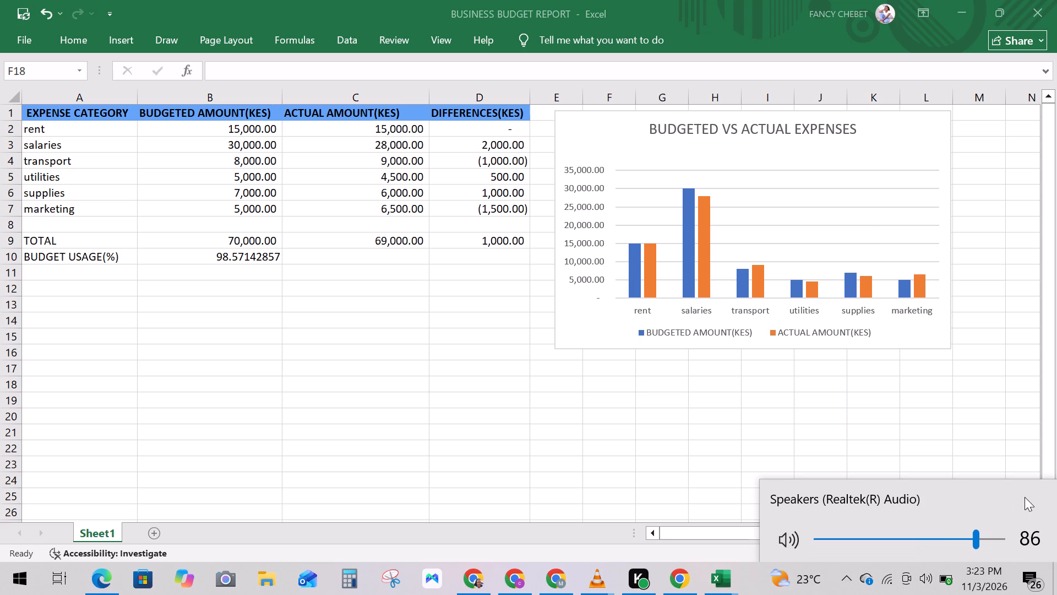
{"action": "scroll", "coordinate": [1023, 491], "scroll_direction": "down", "scroll_amount": 8}
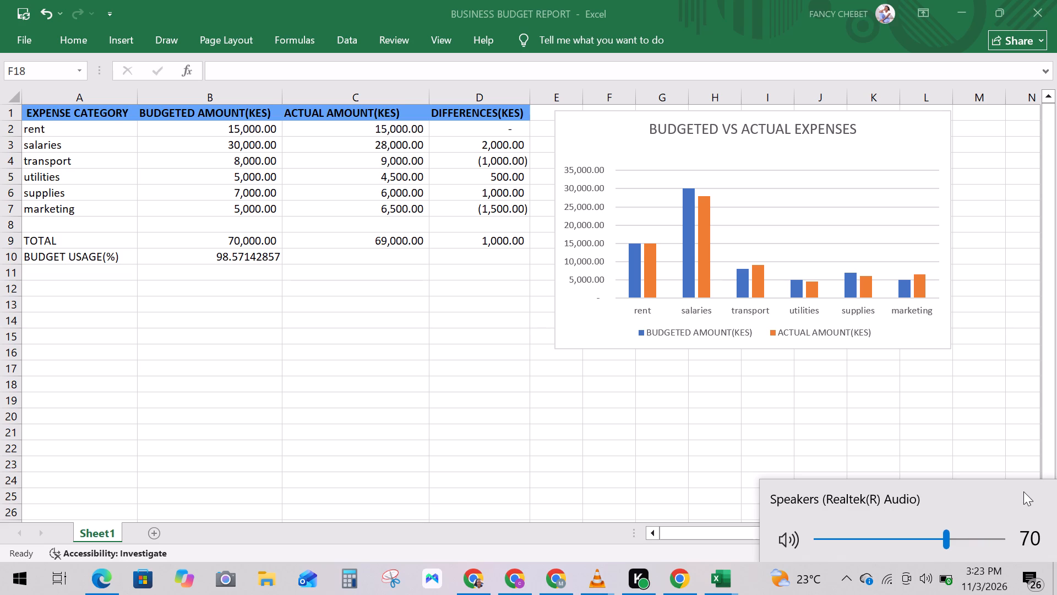
{"action": "left_click", "coordinate": [905, 399]}
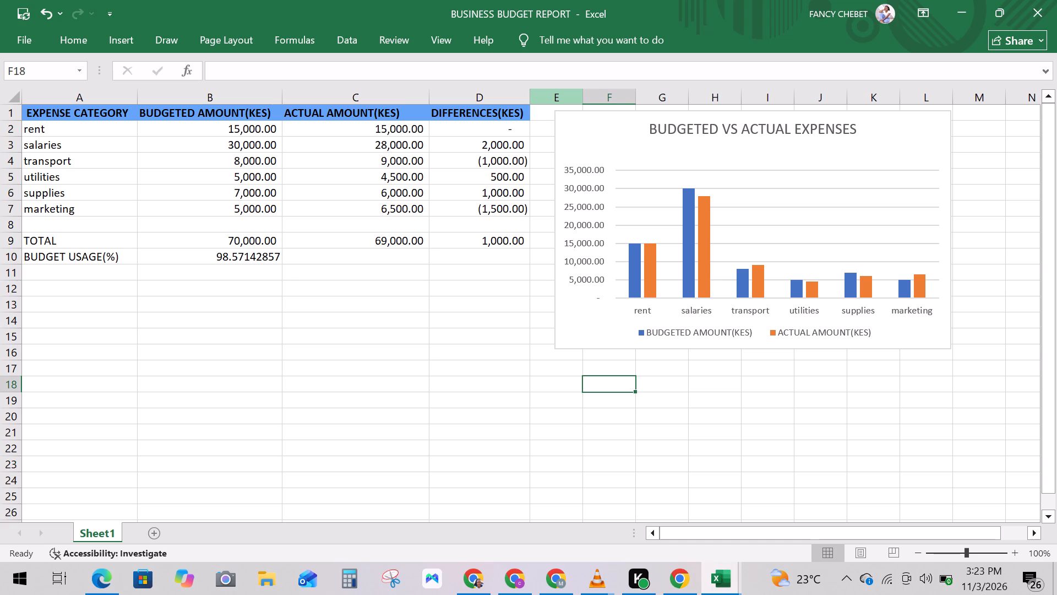
Make the TOTAL and BUDGET USAGE(%) rows bold across cells A9 to D10.
{"action": "left_click_drag", "start_coordinate": [45, 240], "coordinate": [45, 240]}
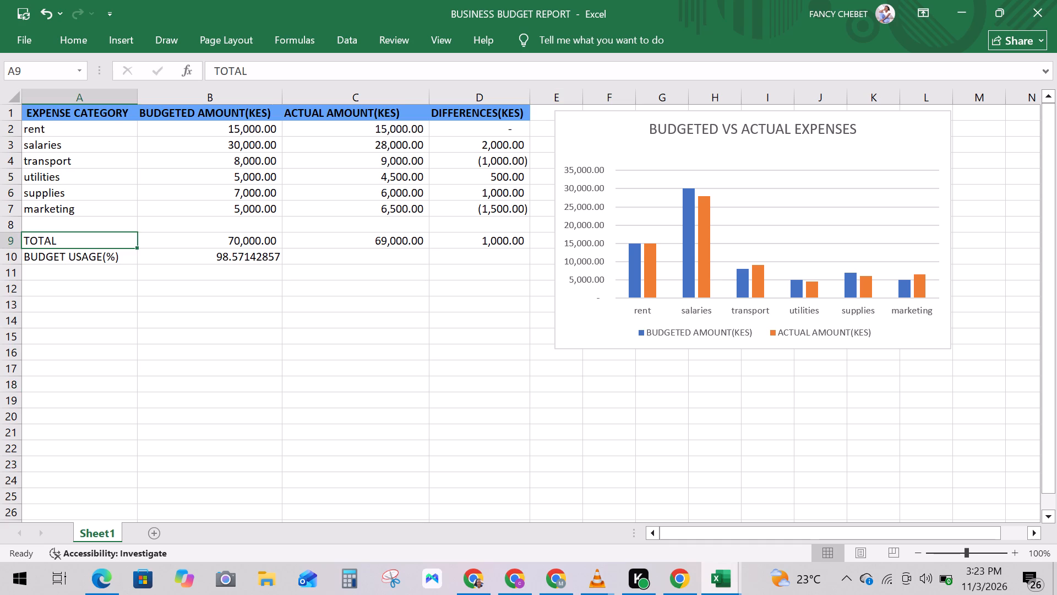
{"action": "left_click_drag", "start_coordinate": [45, 240], "coordinate": [59, 248]}
{"action": "left_click_drag", "start_coordinate": [59, 248], "coordinate": [505, 252]}
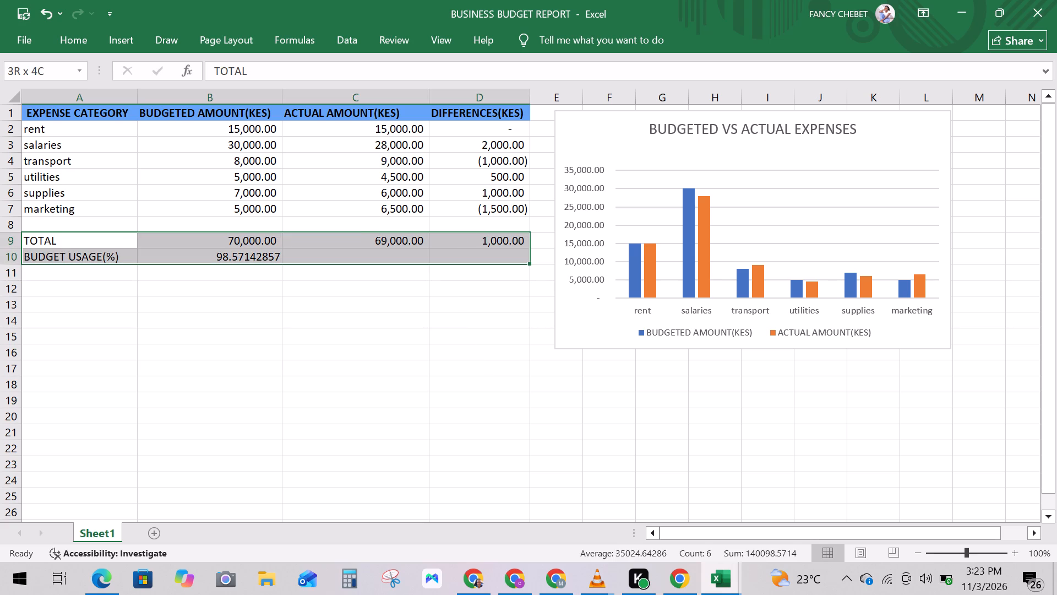
{"action": "left_click_drag", "start_coordinate": [505, 252], "coordinate": [510, 251]}
{"action": "left_click_drag", "start_coordinate": [510, 251], "coordinate": [510, 251]}
{"action": "left_click", "coordinate": [74, 42]}
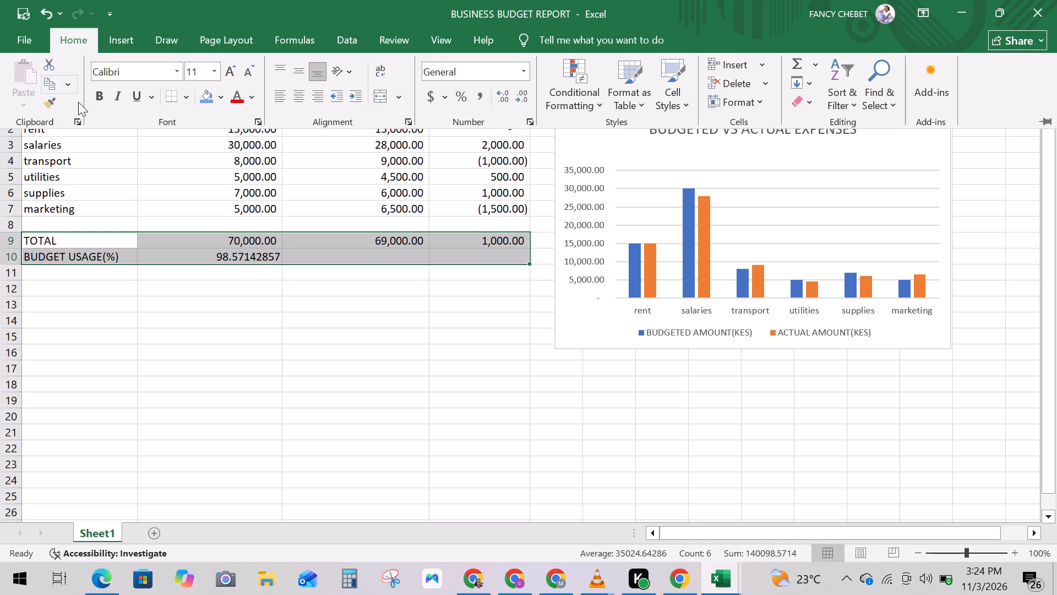
{"action": "left_click", "coordinate": [91, 98]}
{"action": "left_click", "coordinate": [77, 307]}
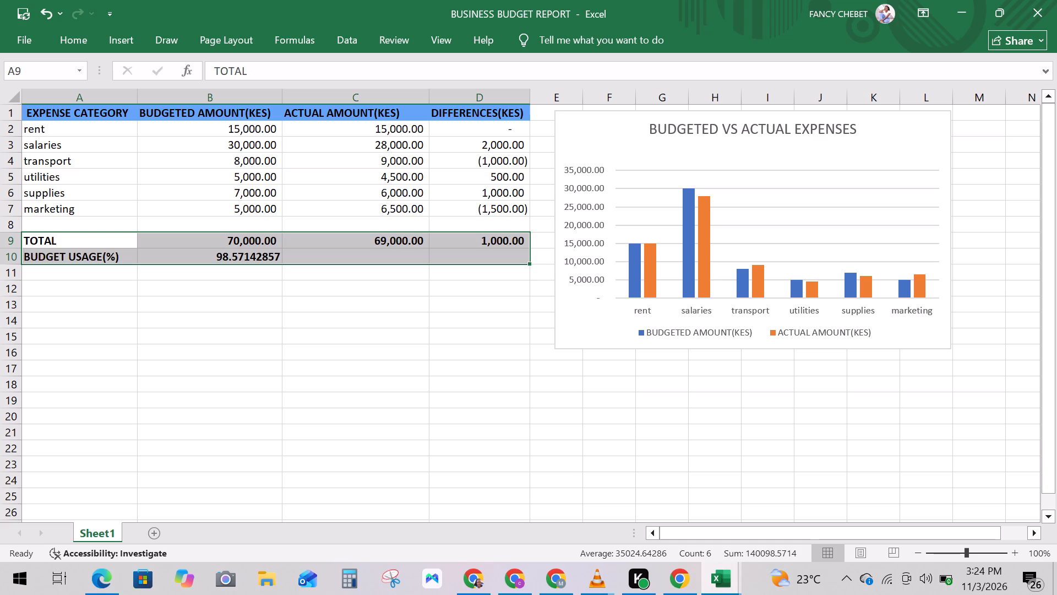
{"action": "left_click", "coordinate": [201, 369]}
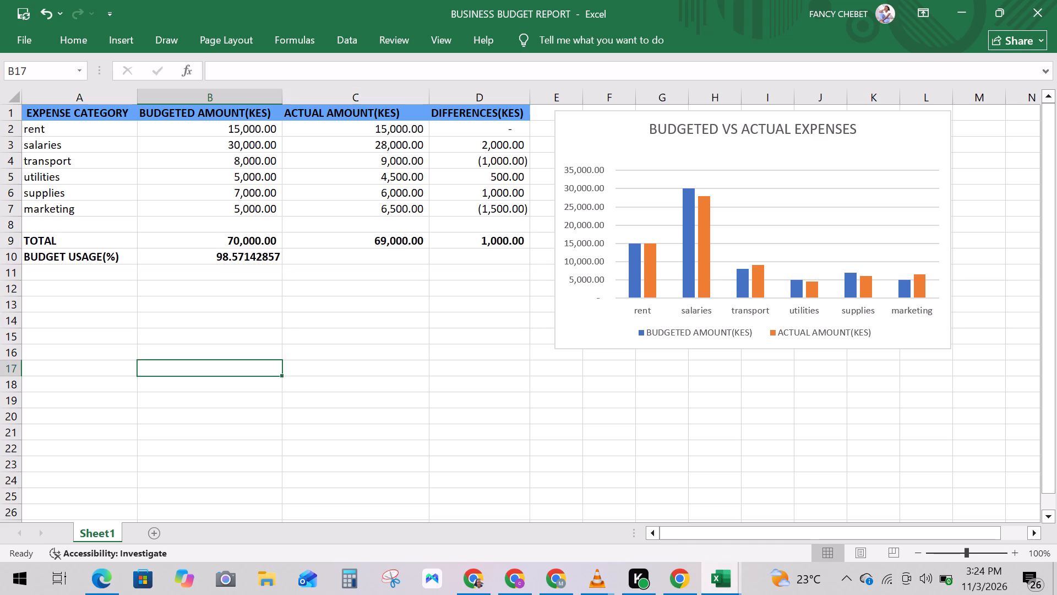
Save the BUSINESS BUDGET REPORT workbook.
{"action": "key", "text": "ctrl+s"}
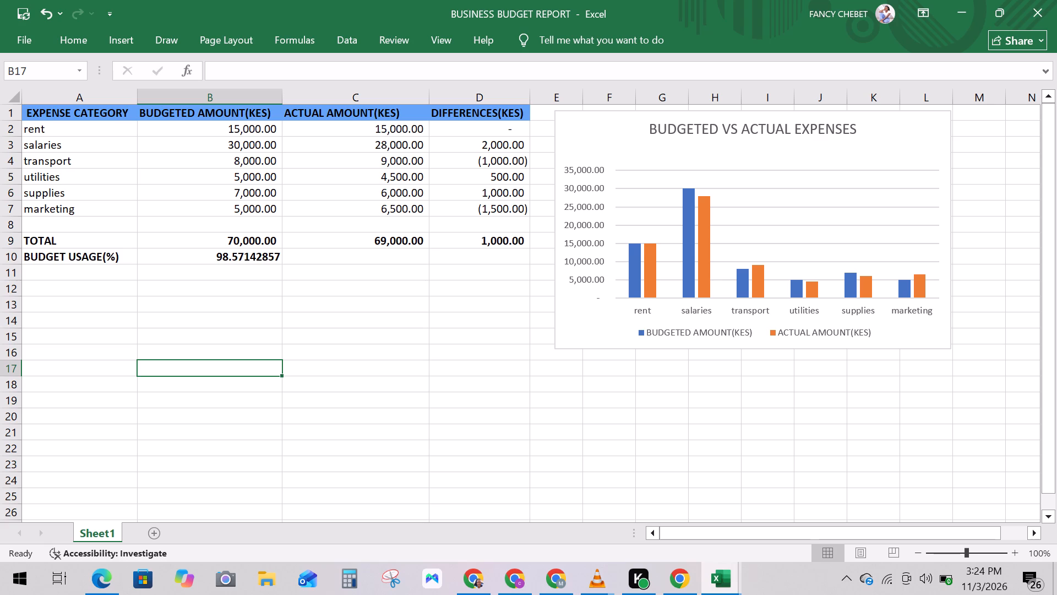
Create a new blank workbook.
{"action": "left_click", "coordinate": [25, 47]}
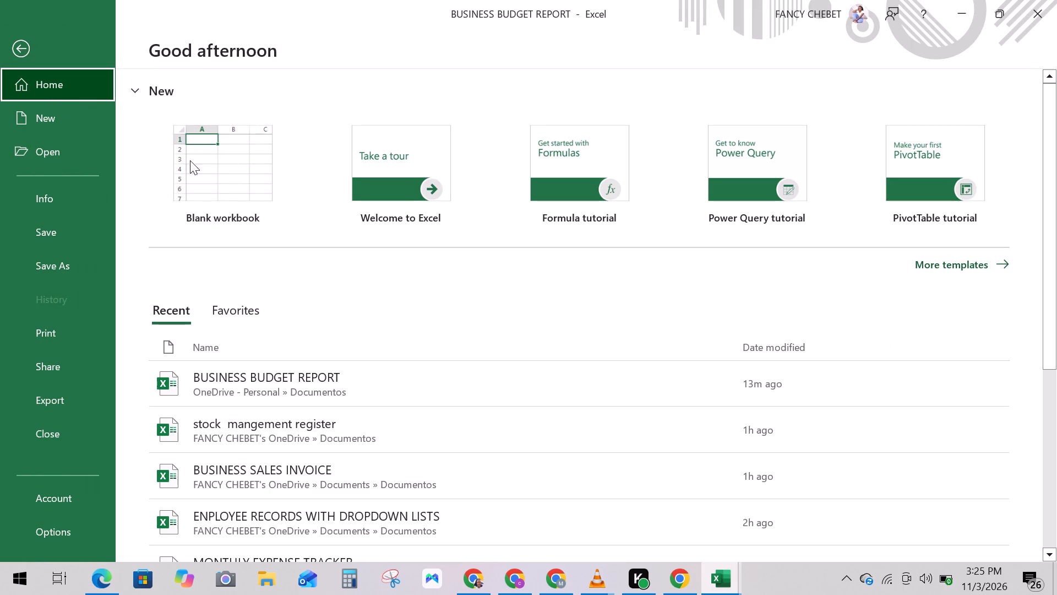
{"action": "left_click", "coordinate": [206, 165]}
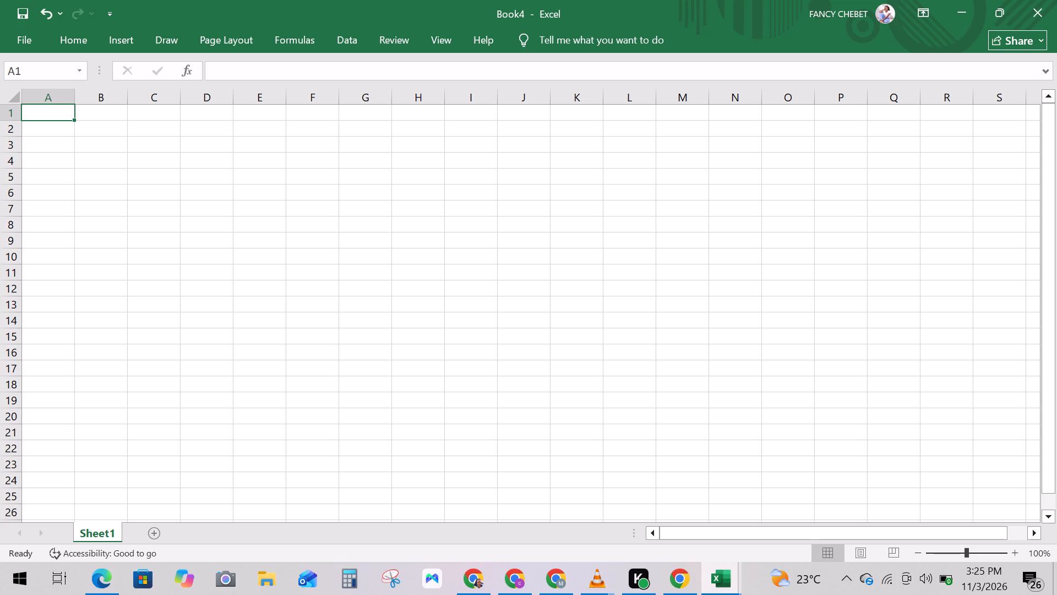
Enter the column headers CUSTOMER ID, CUSTOMER NAME and INVOICE AMOUNT(Kes) in cells A1 to C1.
{"action": "left_click", "coordinate": [35, 113]}
{"action": "left_click", "coordinate": [52, 111]}
{"action": "type", "text": "CUS"}
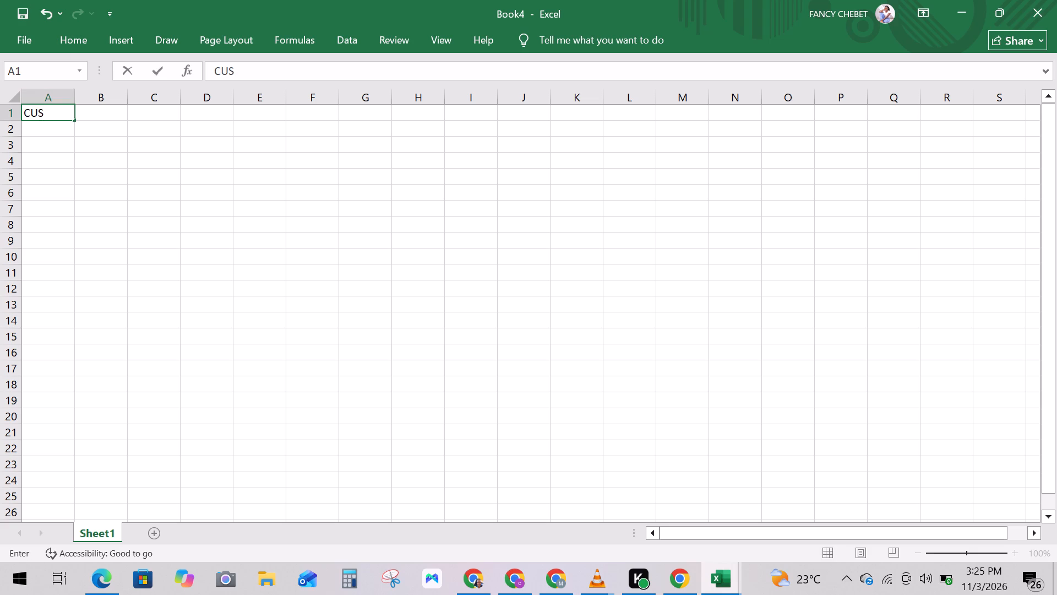
{"action": "type", "text": "TOME"}
{"action": "key", "text": "r"}
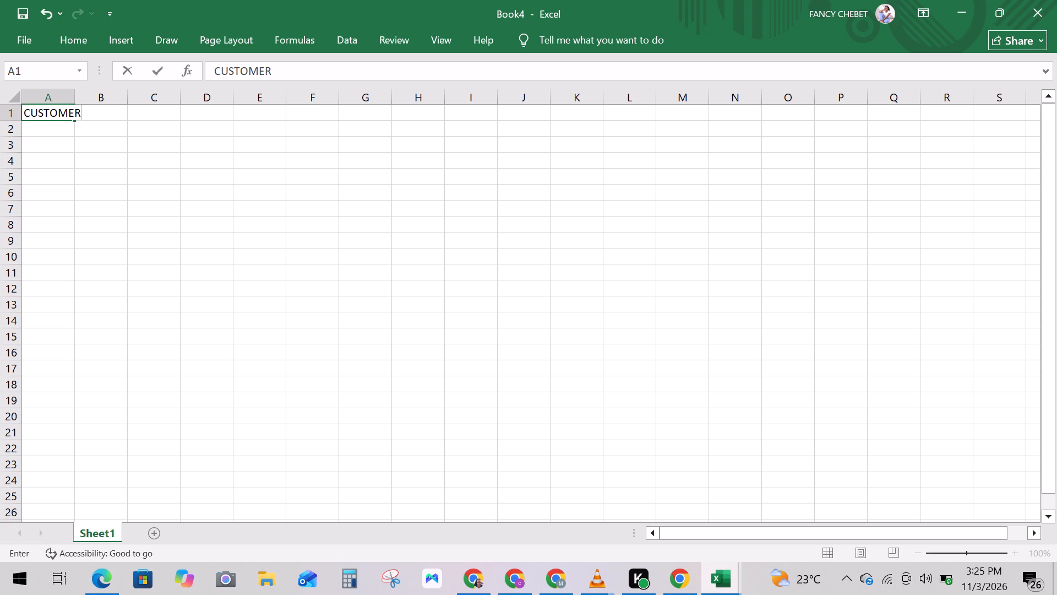
{"action": "key", "text": "space"}
{"action": "type", "text": "ID"}
{"action": "key", "text": "Right"}
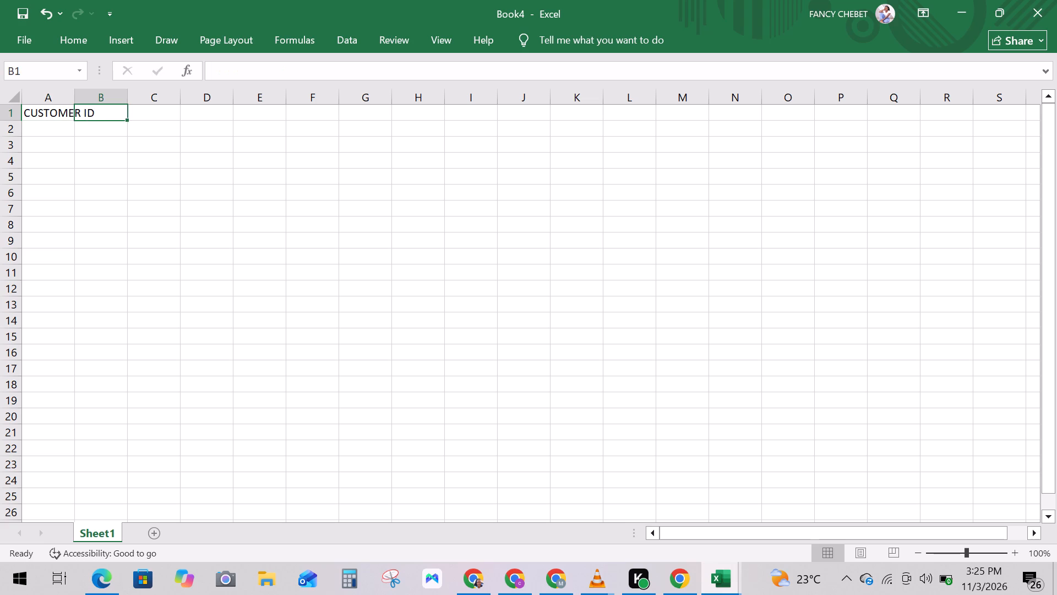
{"action": "type", "text": "CUSTOMER NAME"}
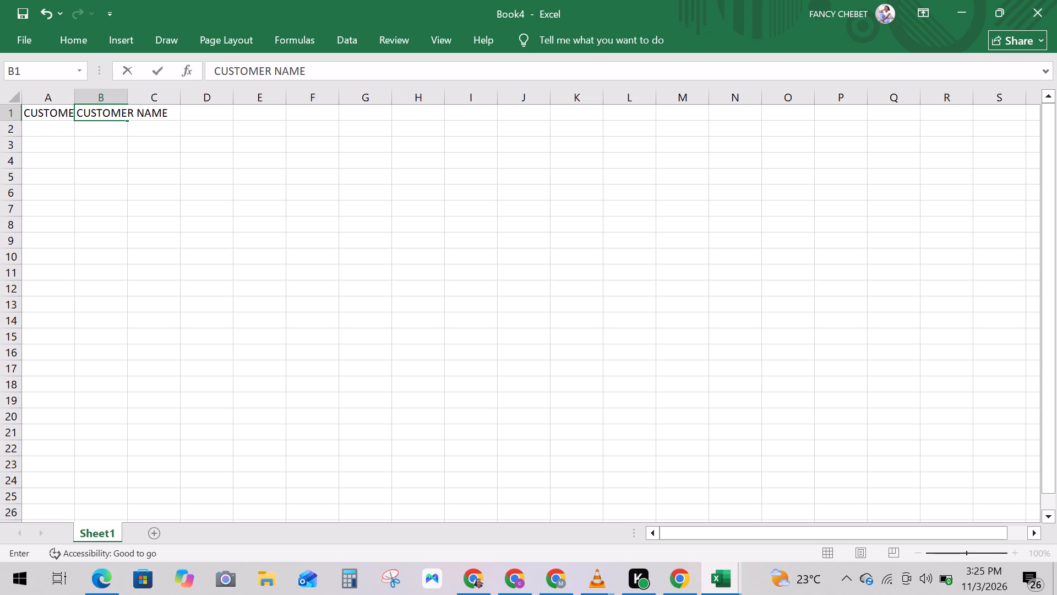
{"action": "key", "text": "Right"}
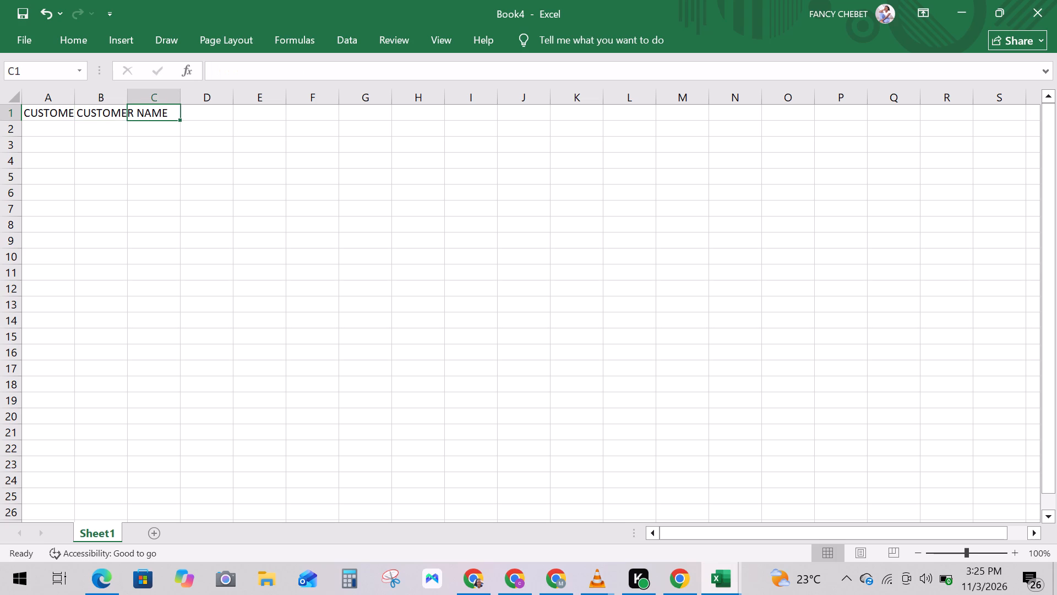
{"action": "type", "text": "INVOICE AMOUNT"}
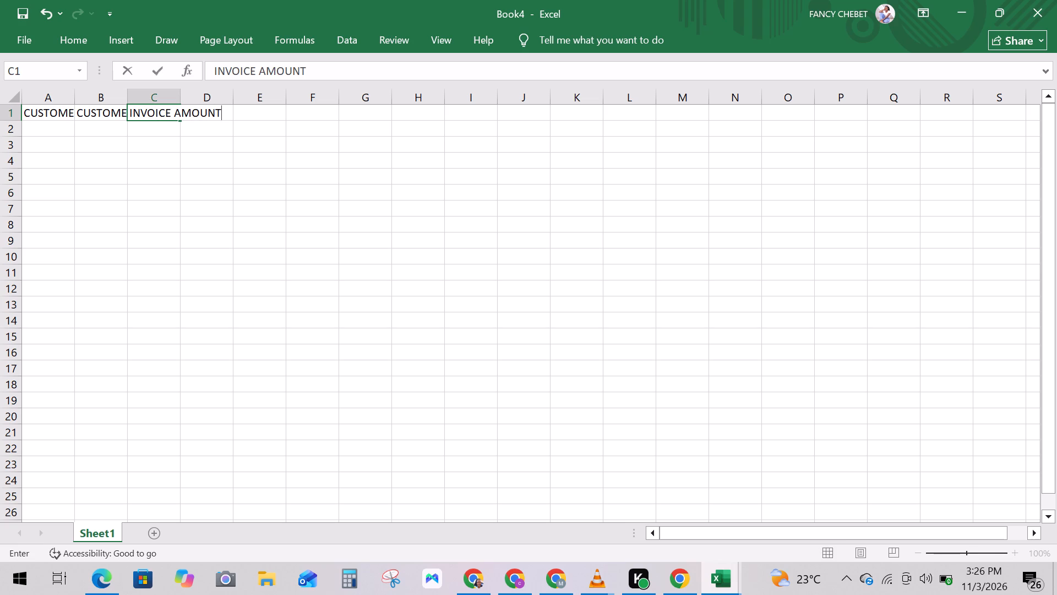
{"action": "key", "text": "shift+parenleft"}
{"action": "type", "text": "kES"}
{"action": "key", "text": "Right"}
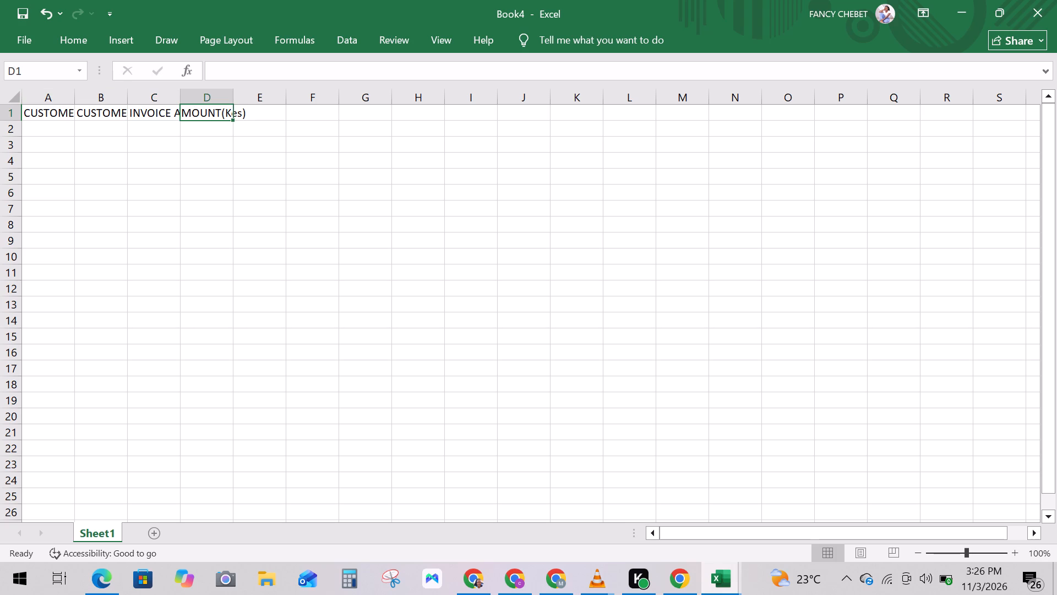
Widen columns A, B and C to fit their full header text, with column C about 21 wide.
{"action": "left_click_drag", "start_coordinate": [72, 100], "coordinate": [126, 101]}
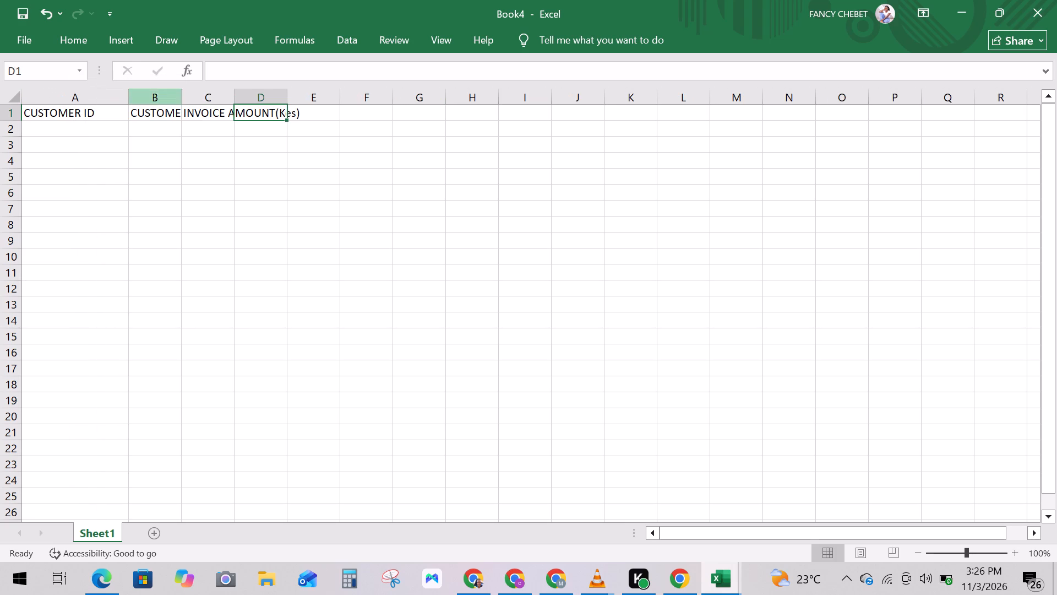
{"action": "left_click_drag", "start_coordinate": [182, 99], "coordinate": [225, 102]}
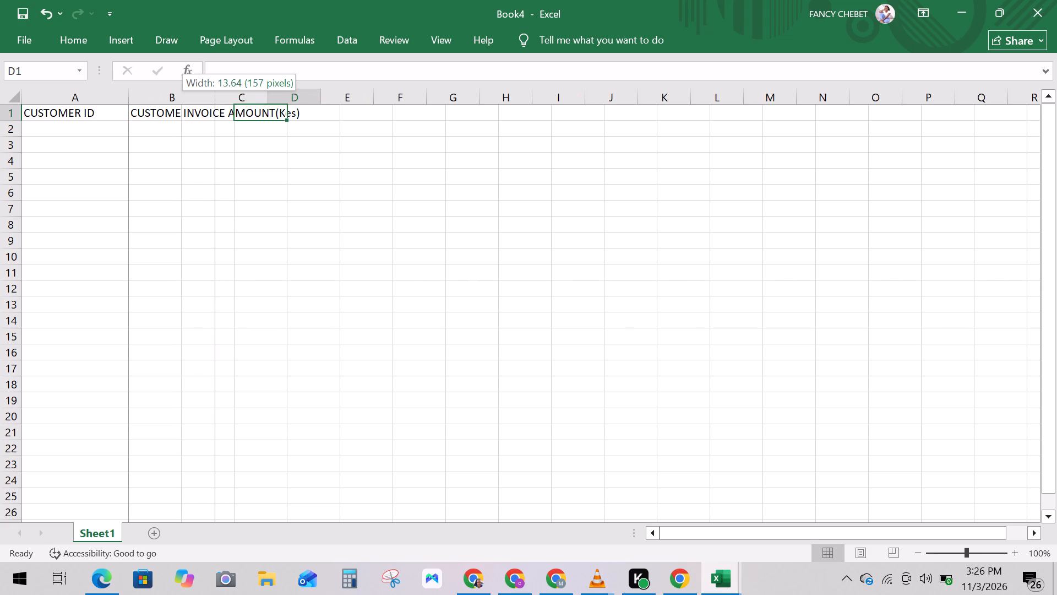
{"action": "left_click_drag", "start_coordinate": [225, 102], "coordinate": [242, 102]}
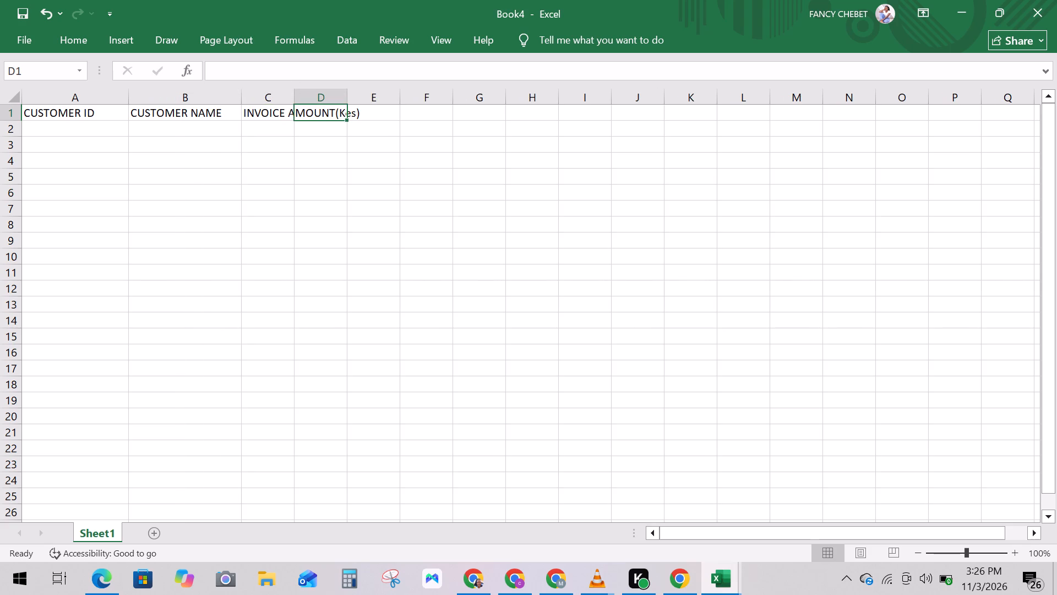
{"action": "left_click_drag", "start_coordinate": [293, 104], "coordinate": [355, 98]}
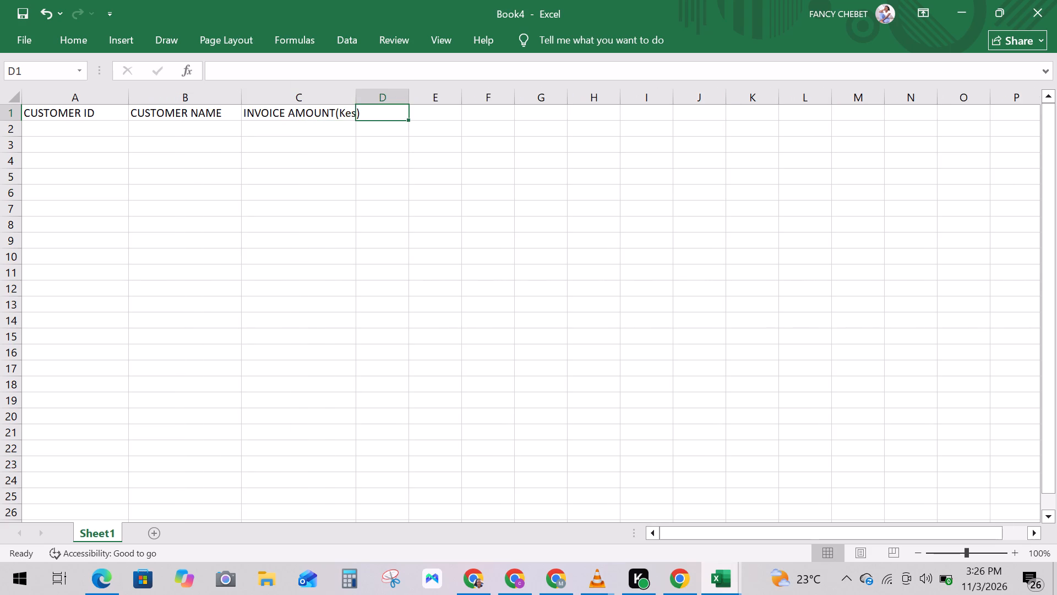
{"action": "left_click_drag", "start_coordinate": [357, 101], "coordinate": [372, 101]}
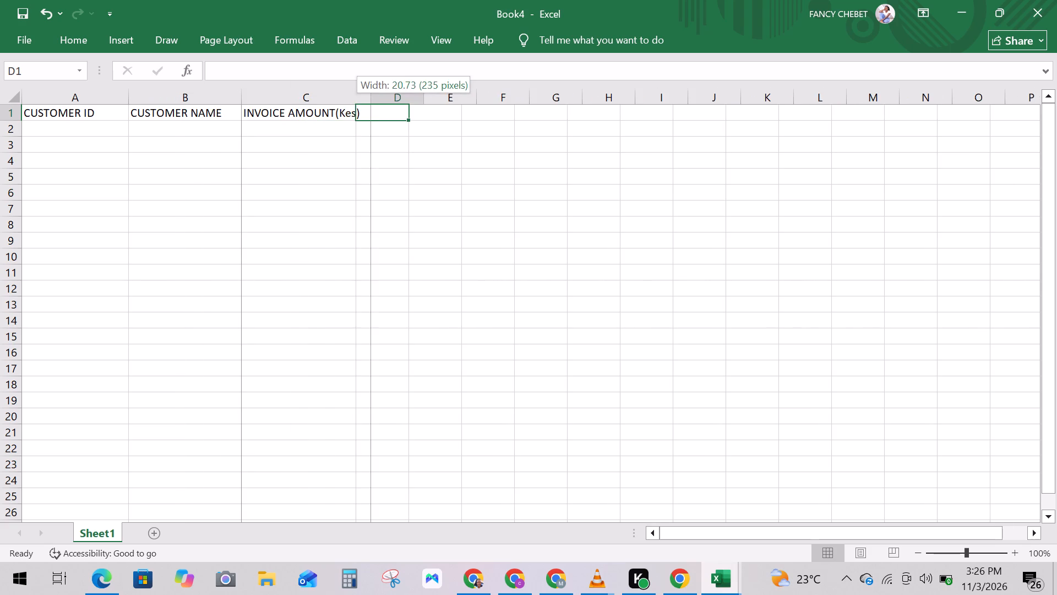
{"action": "left_click_drag", "start_coordinate": [372, 101], "coordinate": [372, 101]}
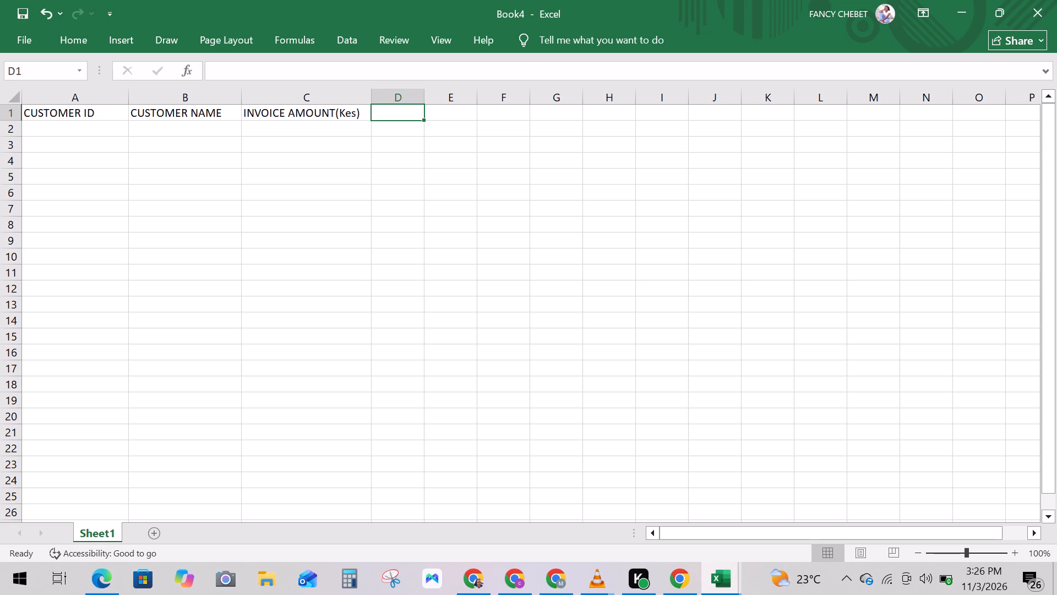
Start entering the next column header in cell D1.
{"action": "key", "text": "a"}
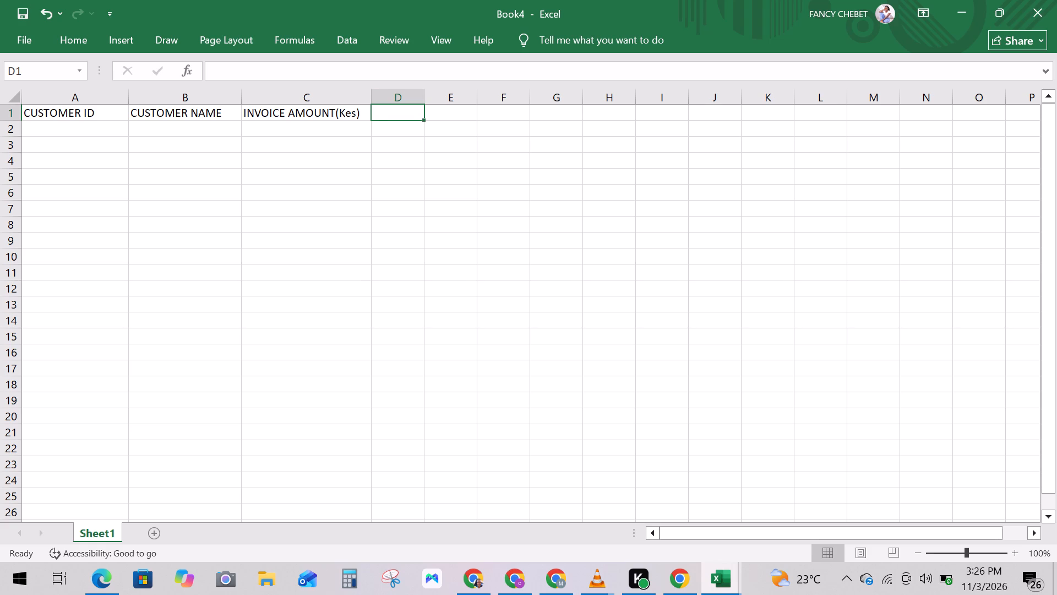